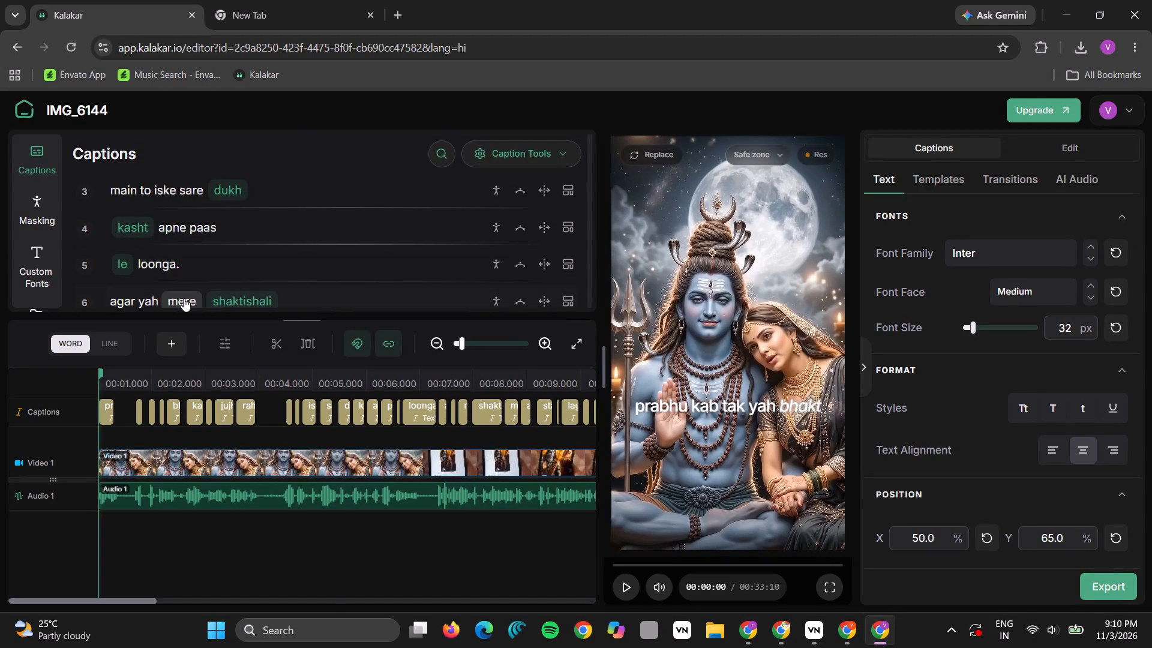
Move "agar yah mere" from caption line 6 to the end of line 5, after "loonga.".
{"action": "left_click", "coordinate": [211, 553]}
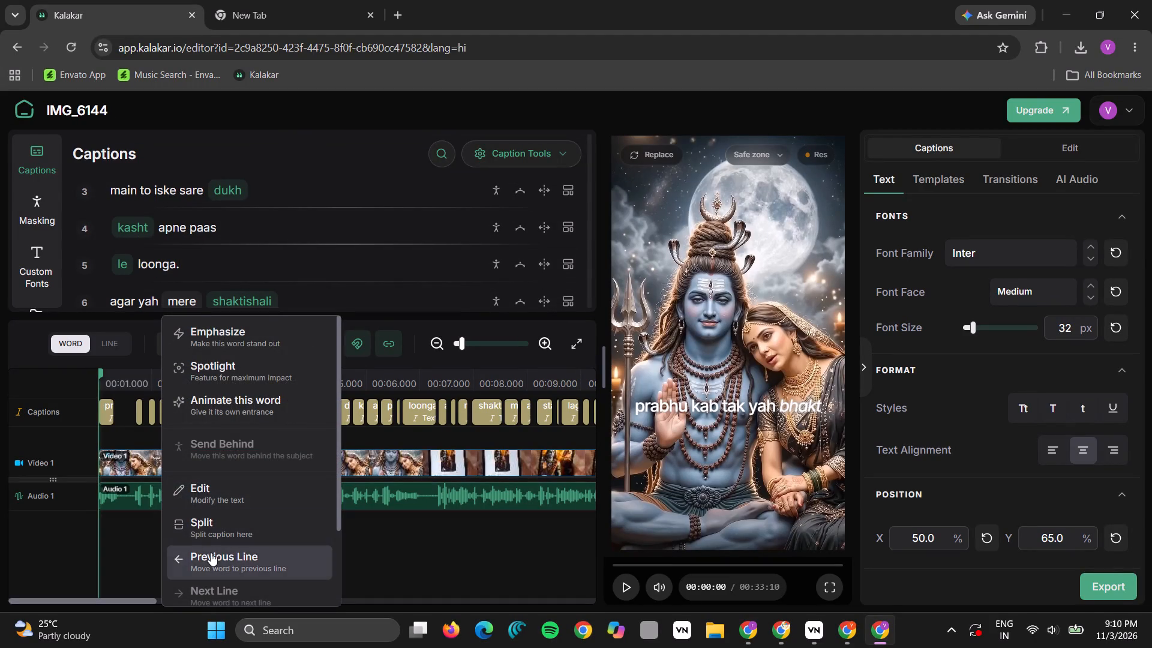
Regroup the words so caption line 6 reads "shaktishali mantr apne" and "status par" starts line 7.
{"action": "scroll", "coordinate": [236, 273], "scroll_direction": "down", "scroll_amount": 2}
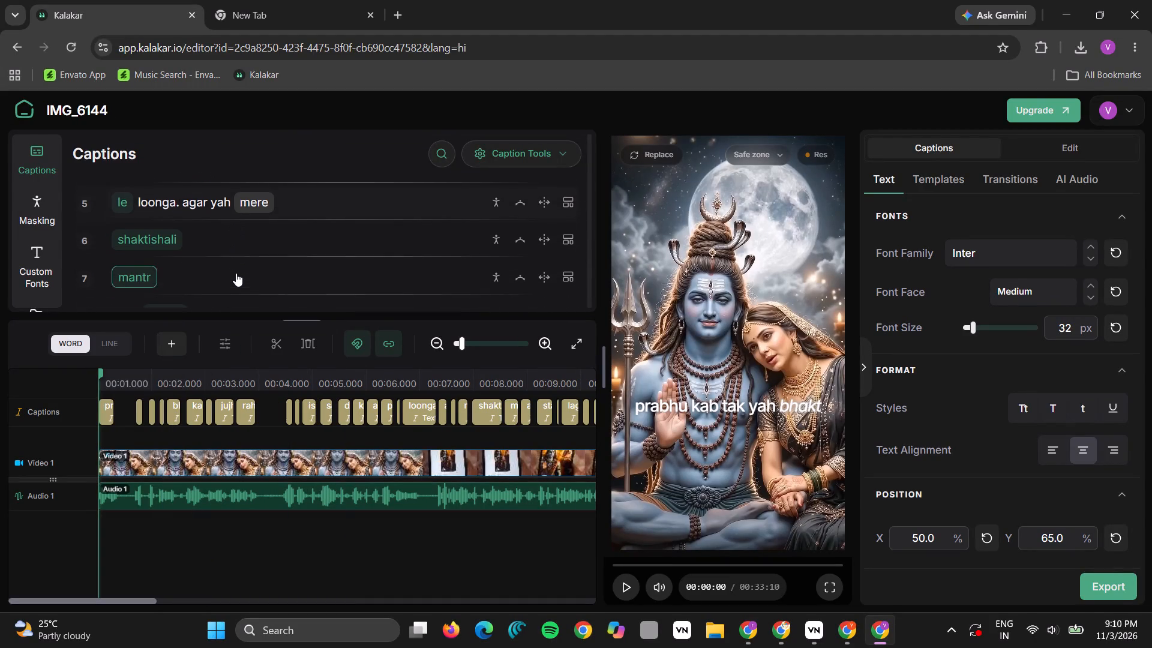
{"action": "scroll", "coordinate": [236, 273], "scroll_direction": "down", "scroll_amount": 1}
{"action": "left_click", "coordinate": [142, 198]}
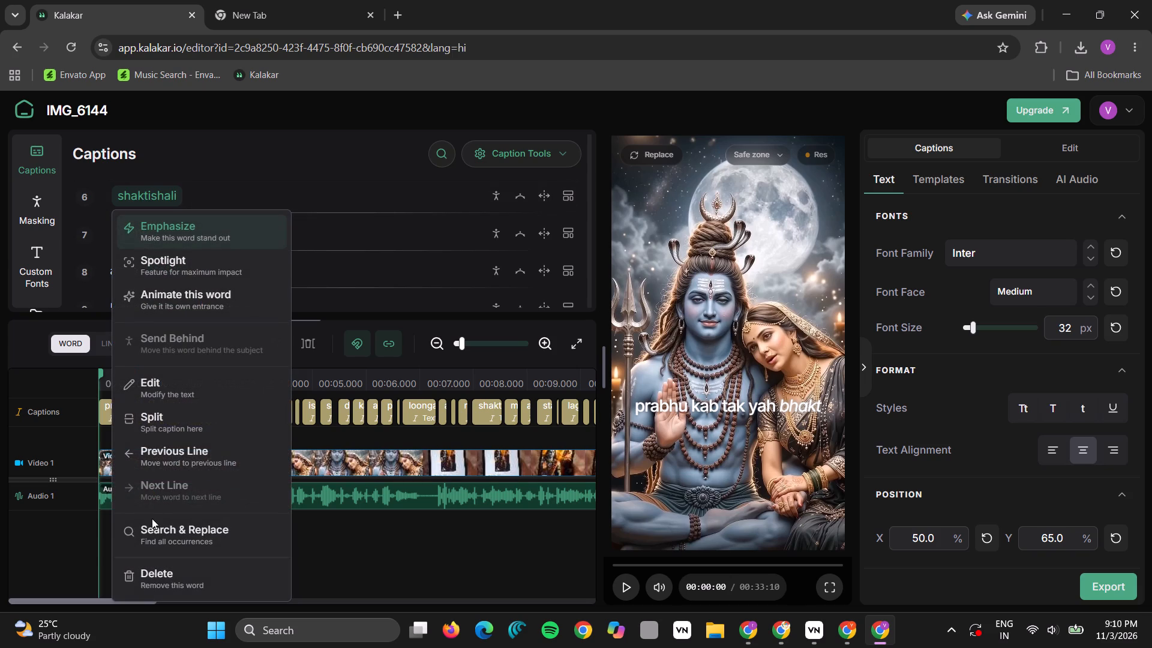
{"action": "left_click", "coordinate": [151, 201]}
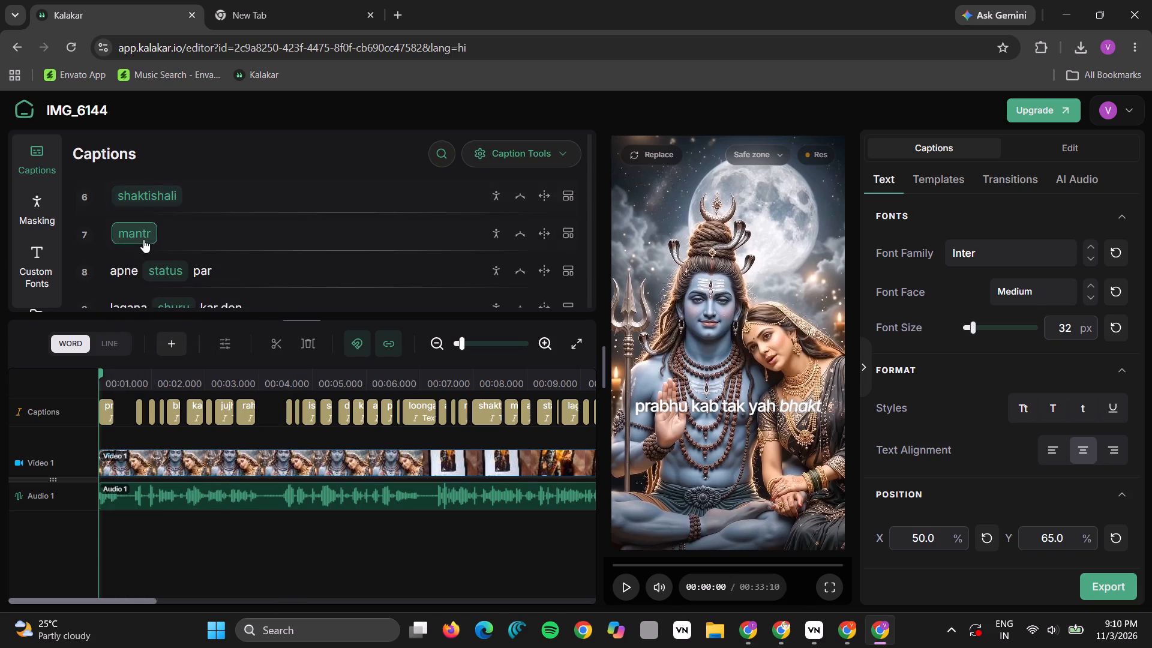
{"action": "left_click", "coordinate": [143, 239]}
{"action": "left_click", "coordinate": [178, 491]}
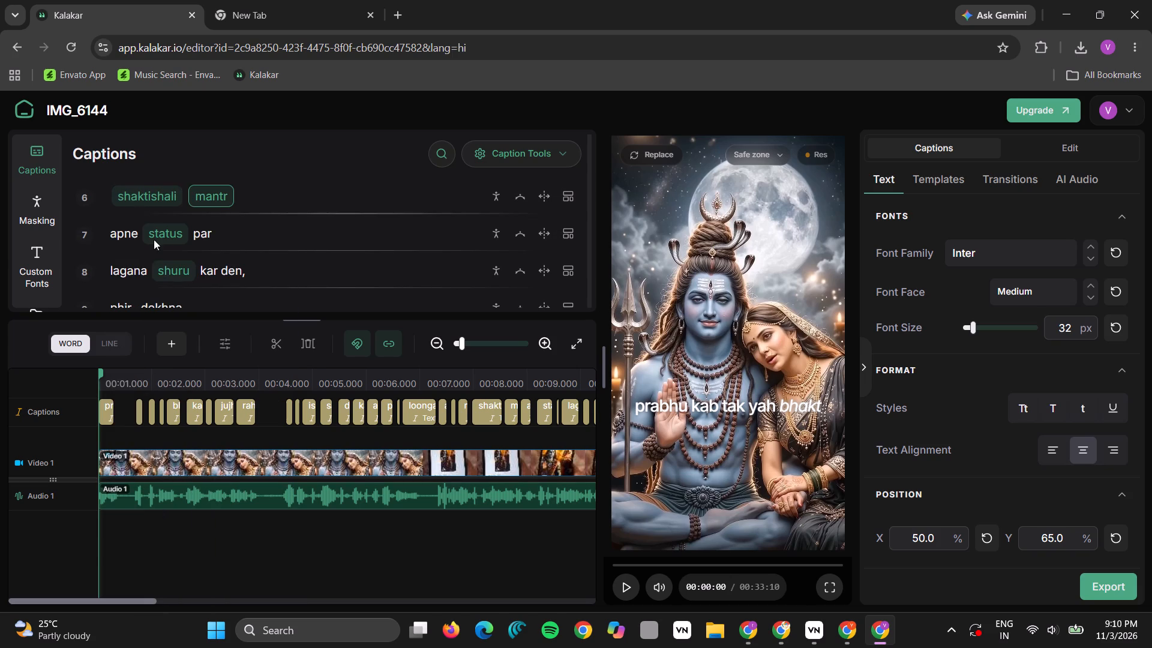
{"action": "left_click", "coordinate": [148, 197]}
{"action": "left_click", "coordinate": [182, 508]}
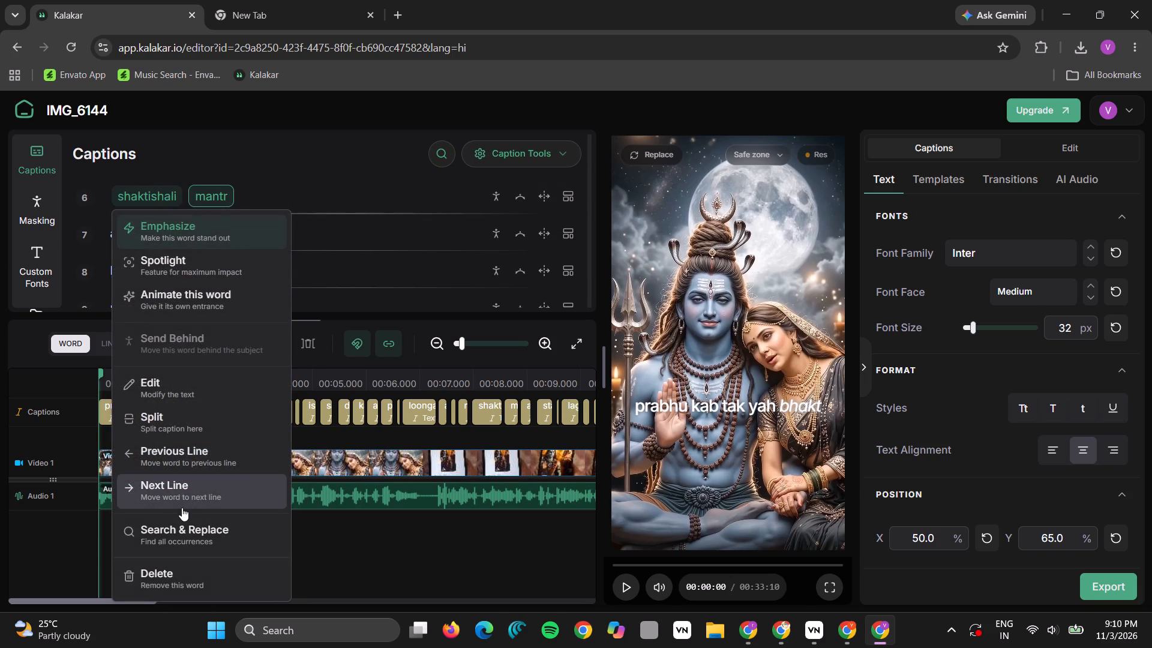
{"action": "left_click", "coordinate": [292, 192]}
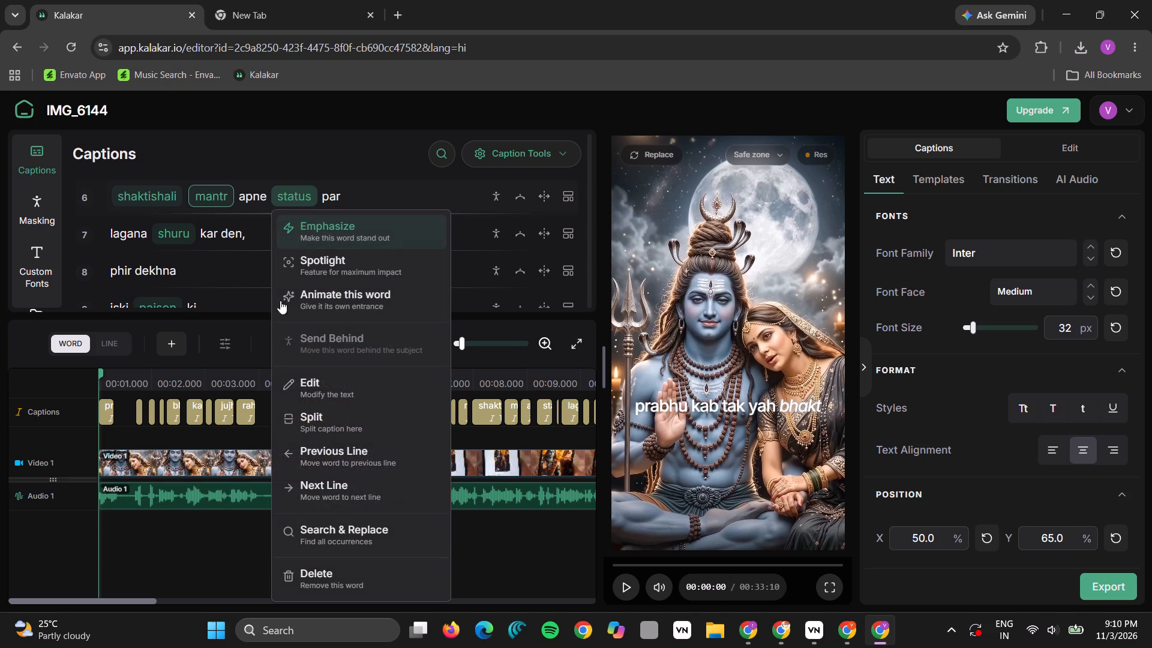
{"action": "left_click", "coordinate": [308, 493]}
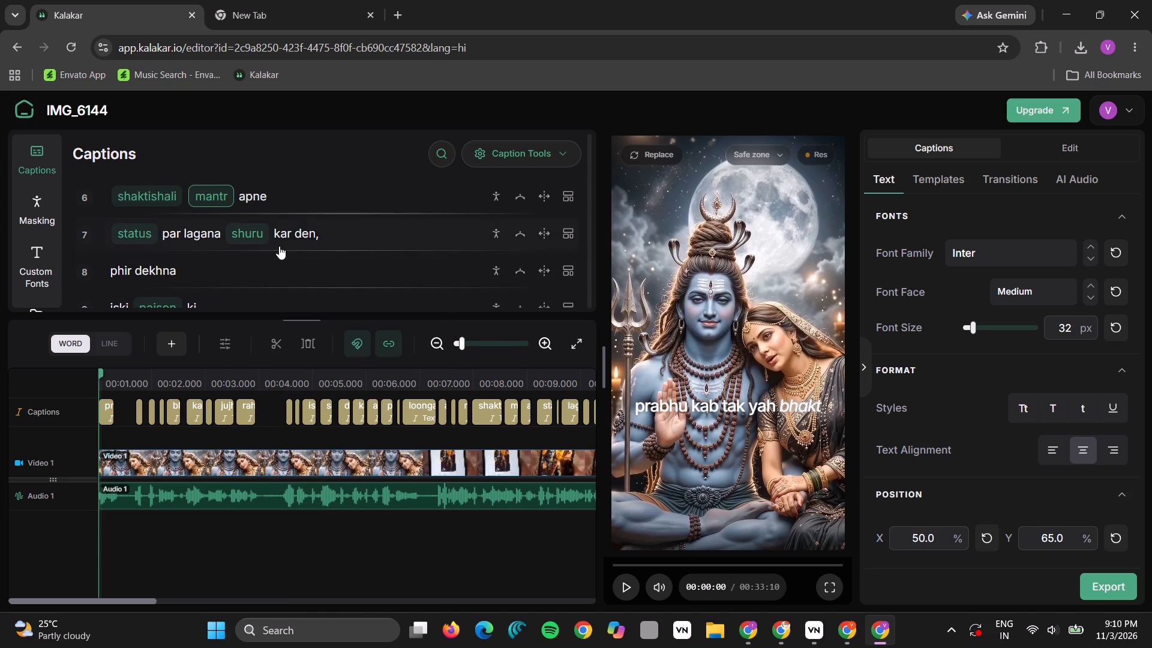
Move "shuru kar den," from caption line 7 to the start of line 8, before "phir dekhna".
{"action": "left_click", "coordinate": [293, 232]}
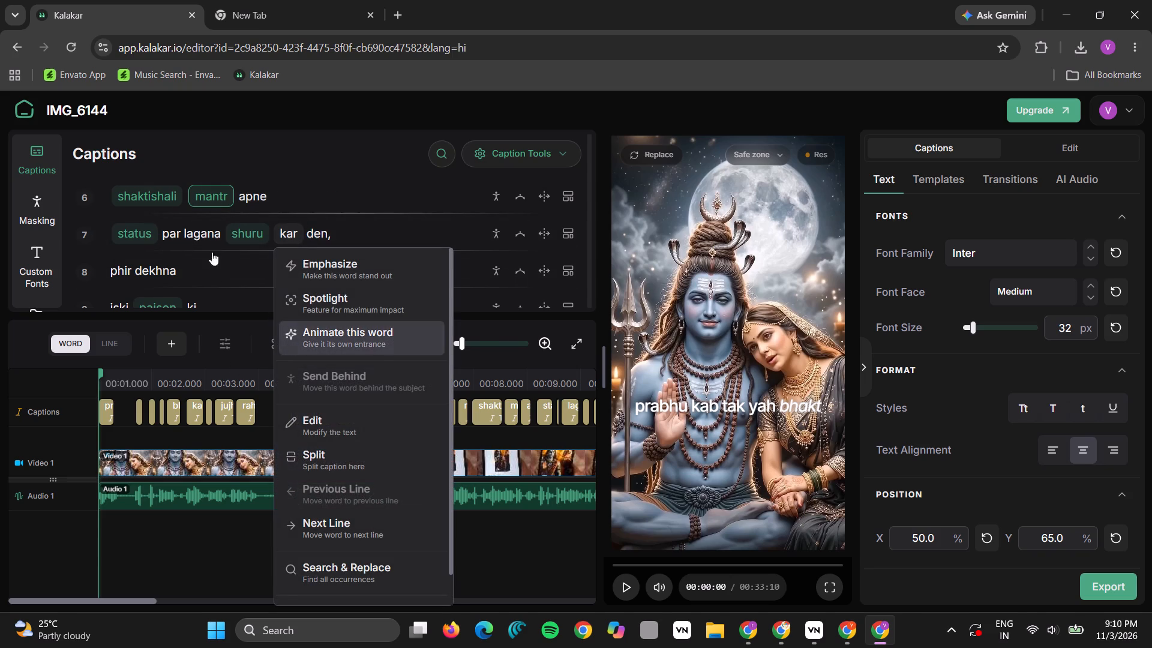
{"action": "left_click", "coordinate": [289, 233]}
{"action": "left_click", "coordinate": [289, 233]}
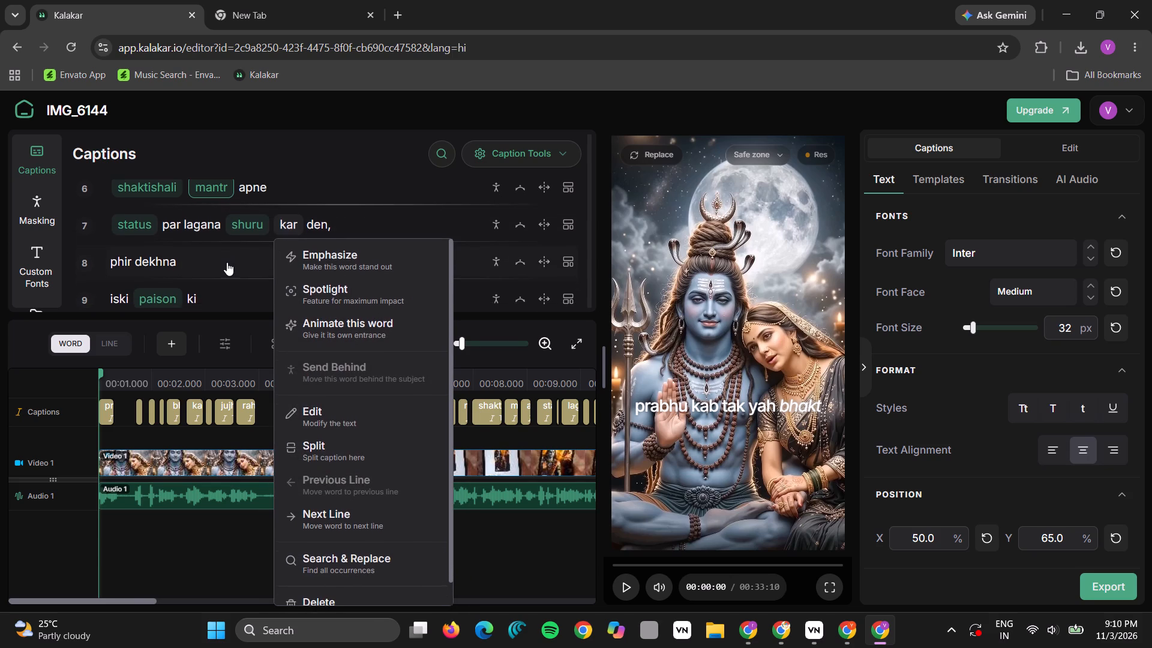
{"action": "left_click", "coordinate": [259, 224]}
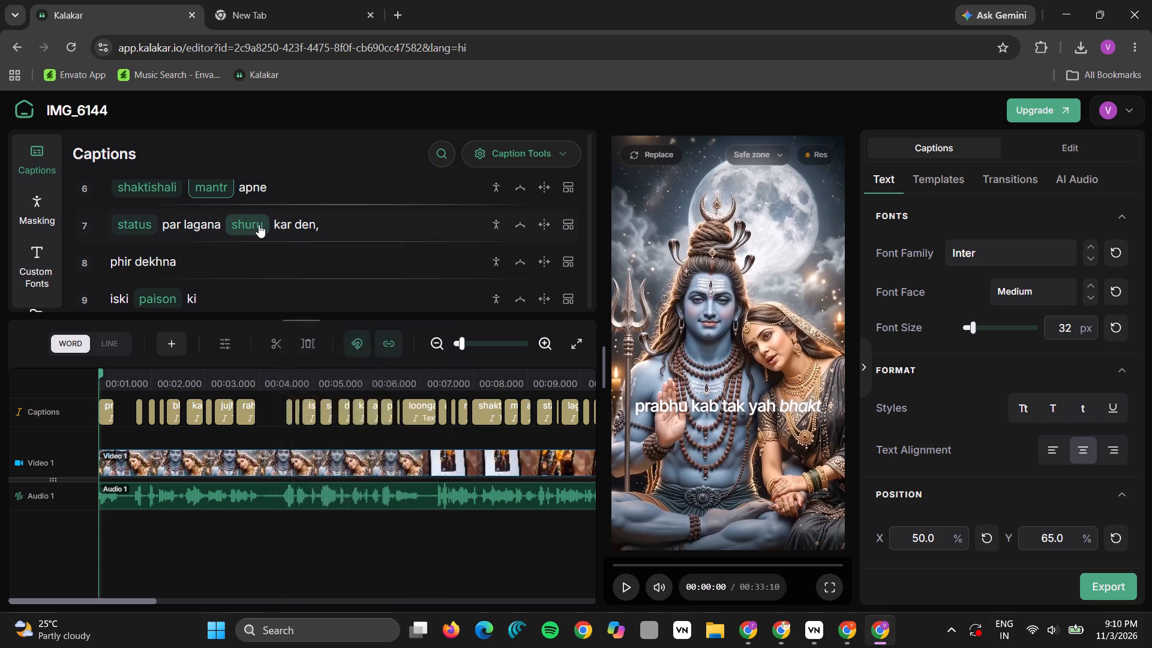
{"action": "left_click", "coordinate": [295, 521]}
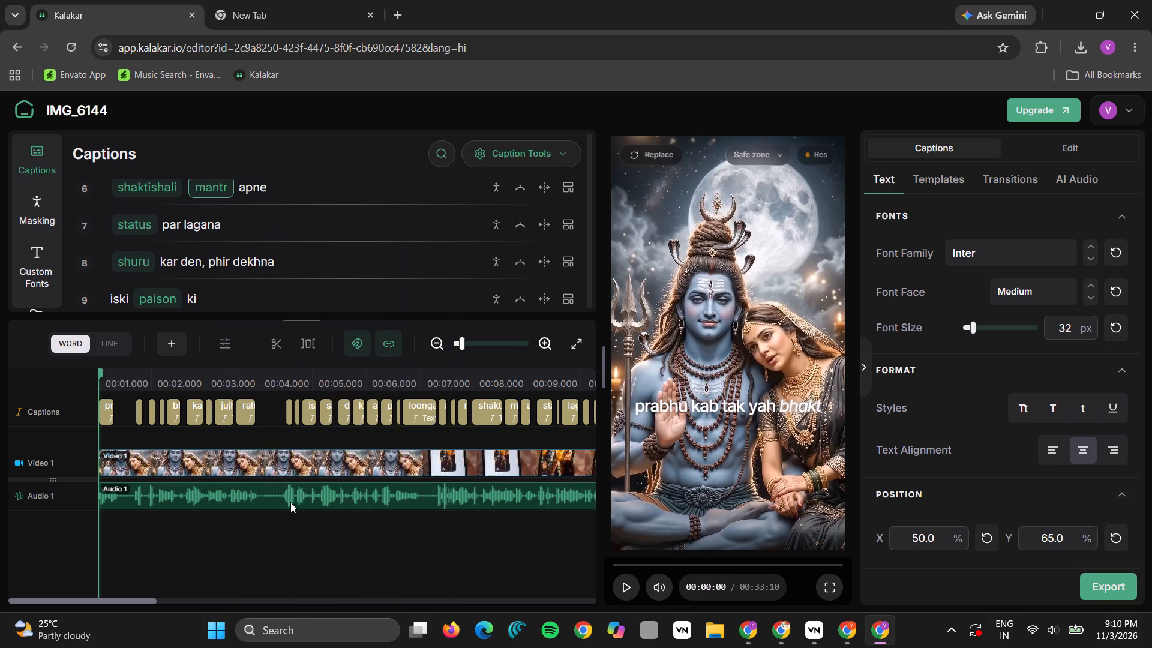
Move "khatm" from caption line 12 to the end of line 11, after "tanav bhi".
{"action": "scroll", "coordinate": [256, 271], "scroll_direction": "down", "scroll_amount": 1}
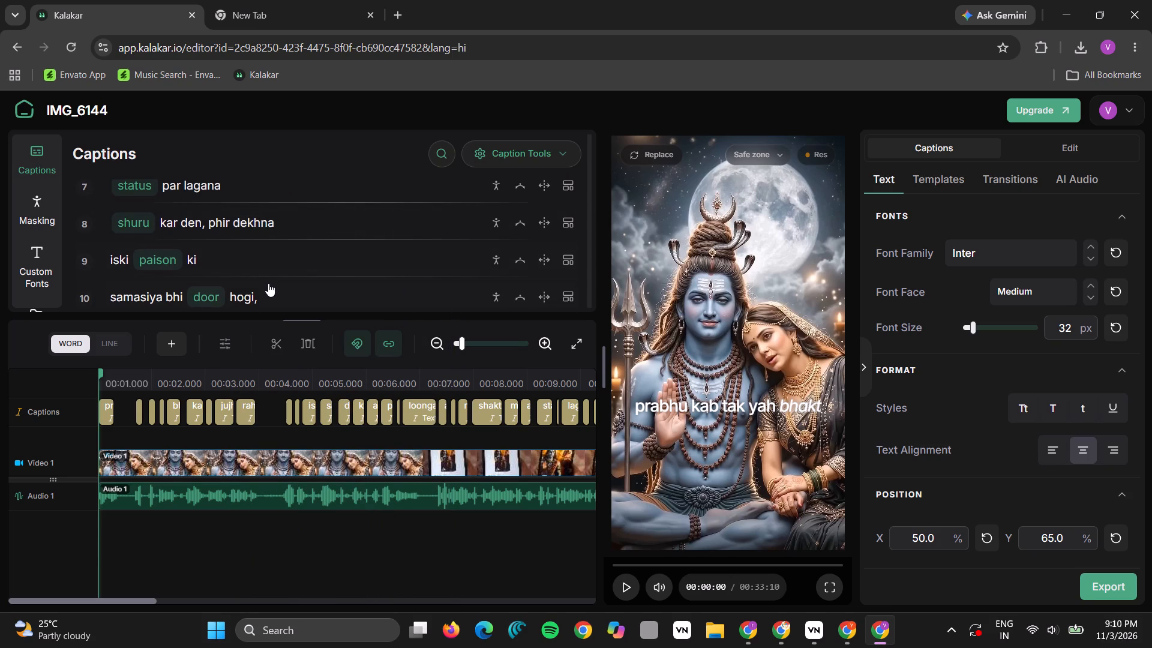
{"action": "scroll", "coordinate": [268, 283], "scroll_direction": "down", "scroll_amount": 3}
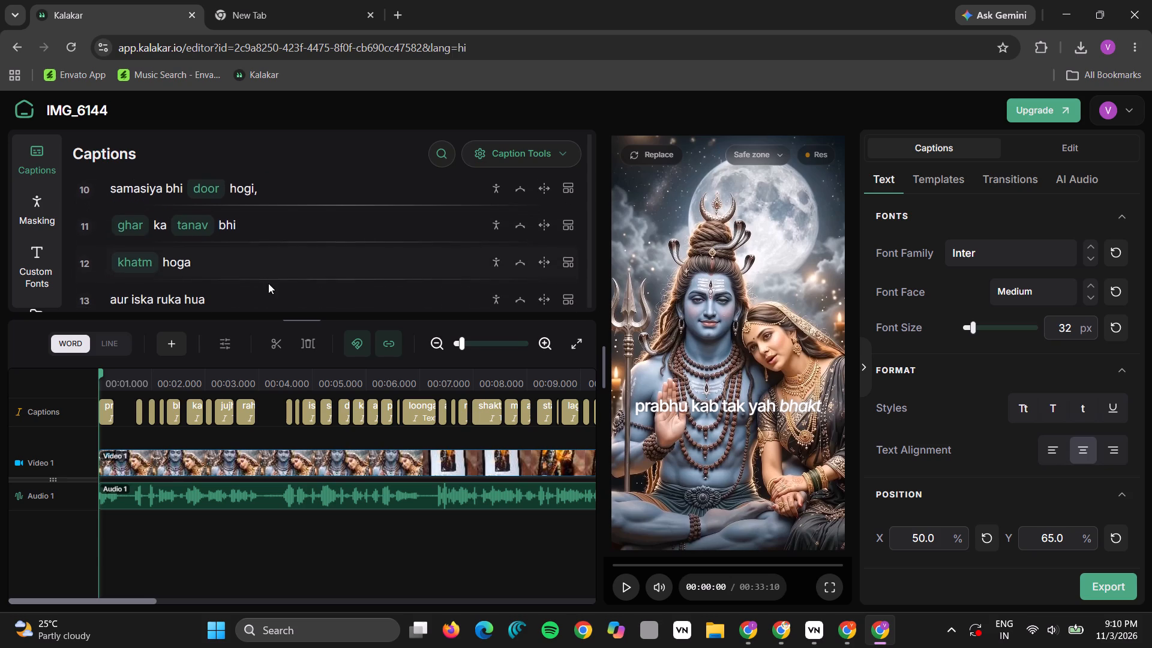
{"action": "scroll", "coordinate": [217, 287], "scroll_direction": "down", "scroll_amount": 1}
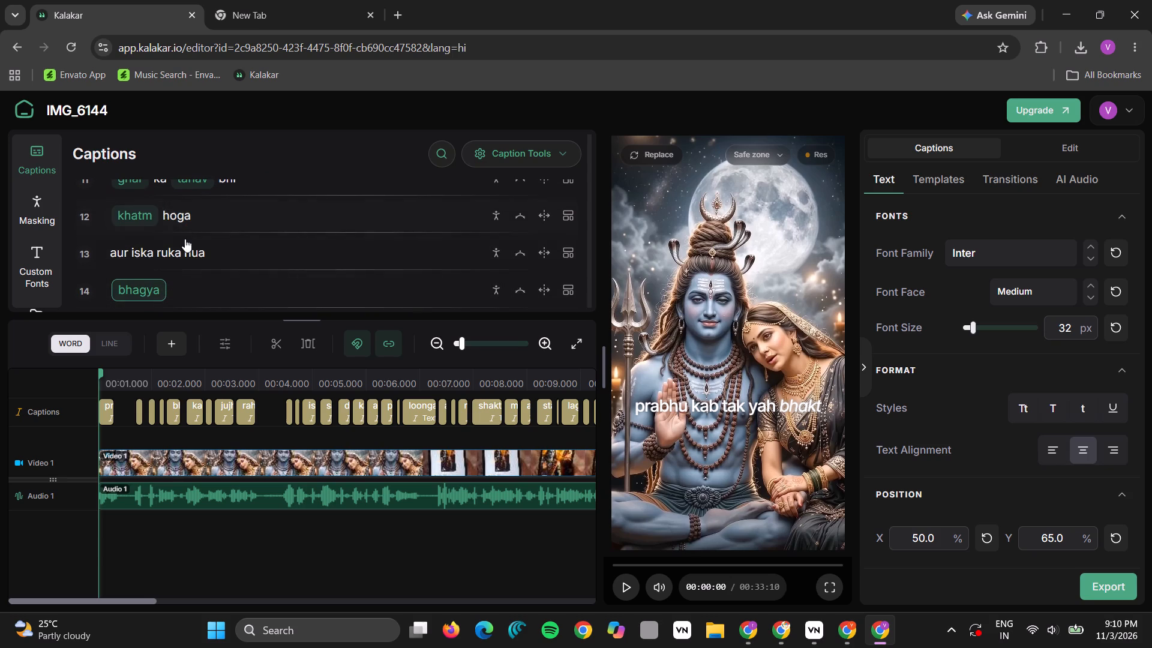
{"action": "left_click", "coordinate": [144, 223]}
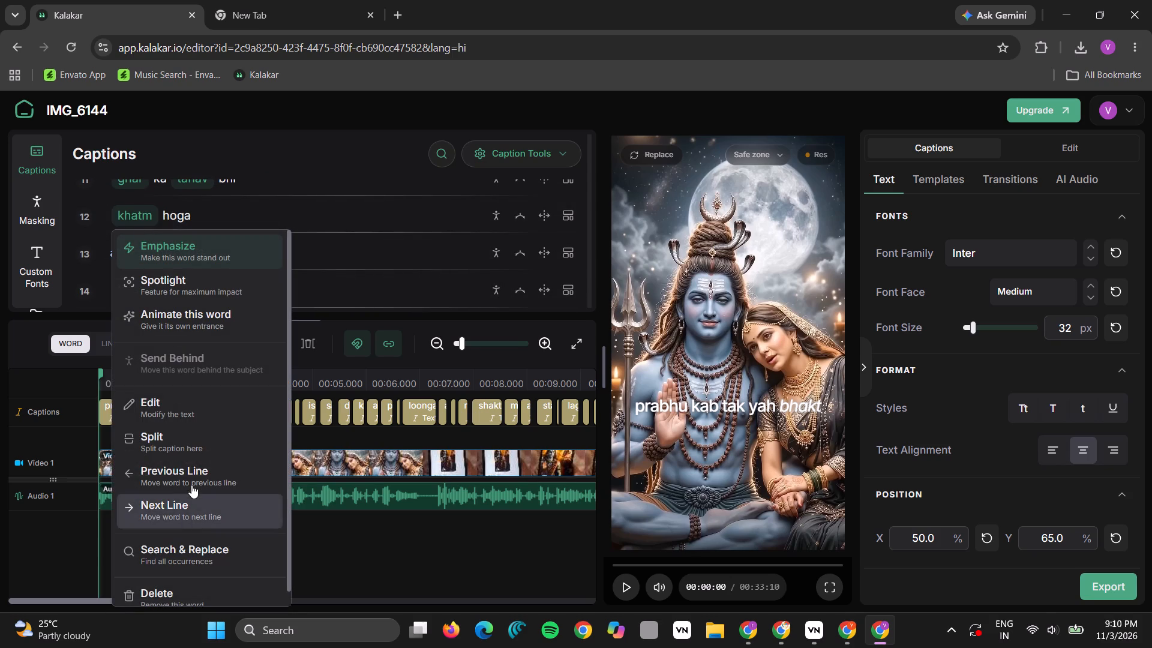
{"action": "left_click", "coordinate": [190, 475]}
Move "aur iska ruka hua" from caption line 13 to the end of line 12, after "hoga".
{"action": "scroll", "coordinate": [238, 236], "scroll_direction": "up", "scroll_amount": 1}
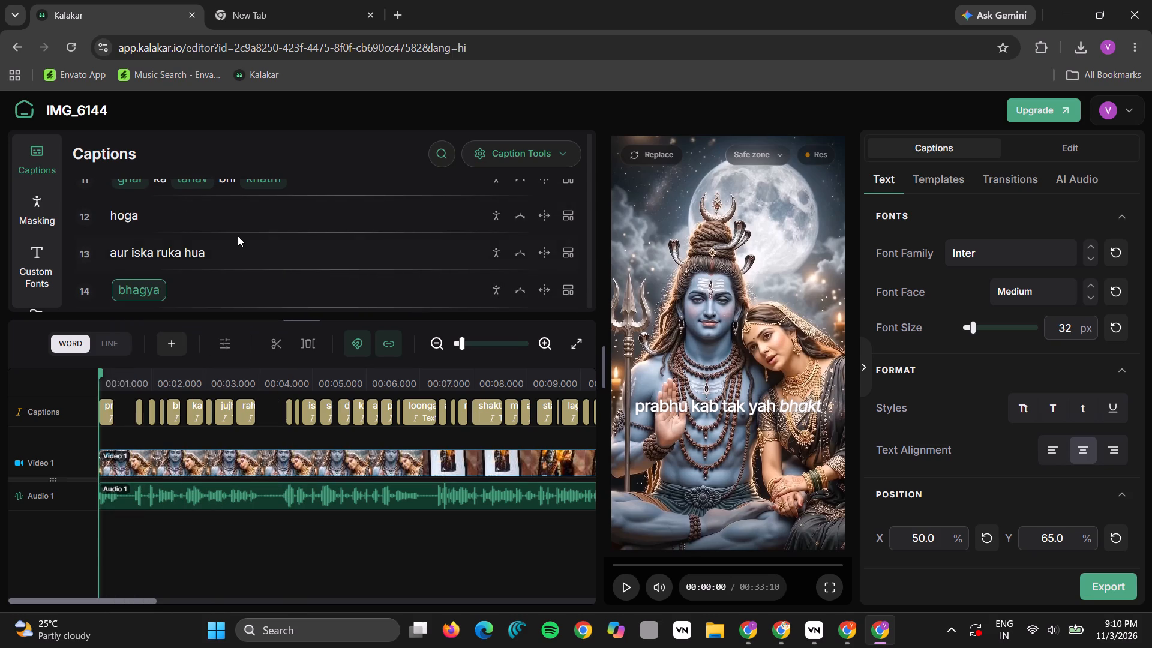
{"action": "scroll", "coordinate": [238, 236], "scroll_direction": "up", "scroll_amount": 1}
{"action": "scroll", "coordinate": [238, 236], "scroll_direction": "down", "scroll_amount": 1}
{"action": "left_click", "coordinate": [204, 233]}
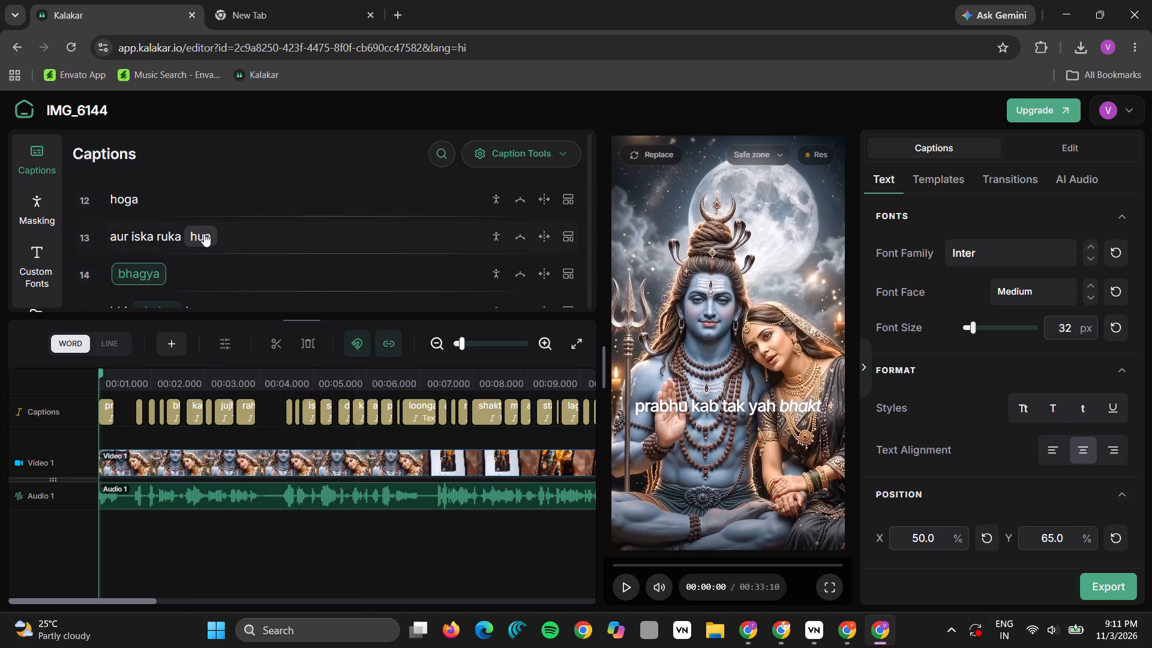
{"action": "left_click", "coordinate": [247, 497]}
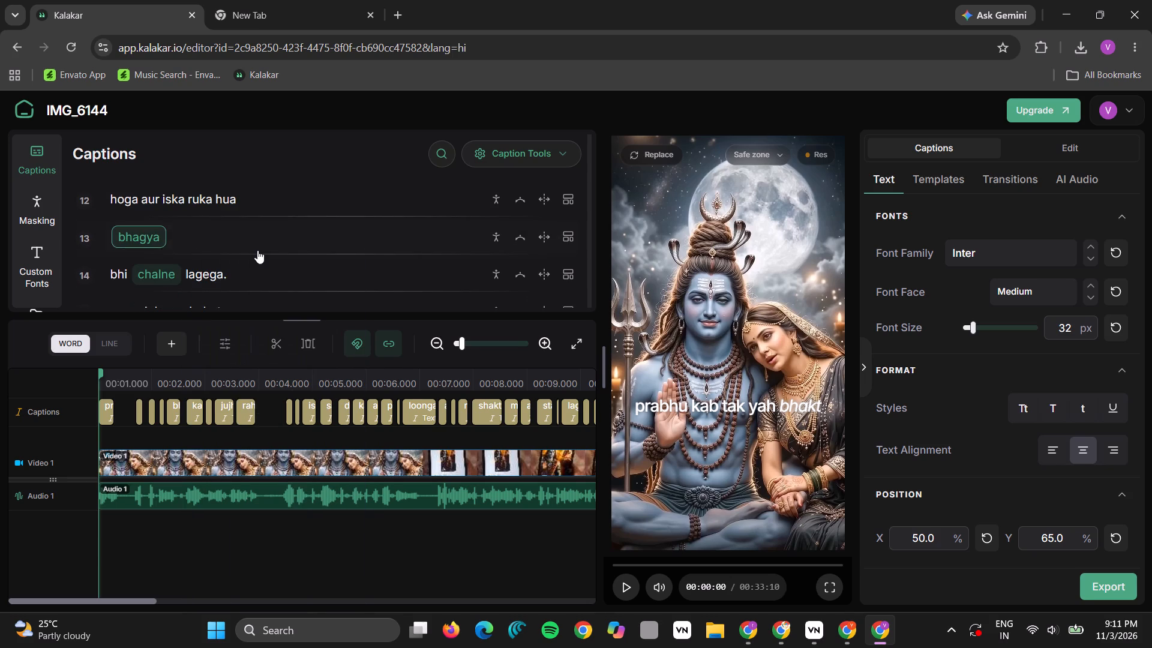
Open the word options for "lagega." in caption line 14.
{"action": "left_click", "coordinate": [212, 278]}
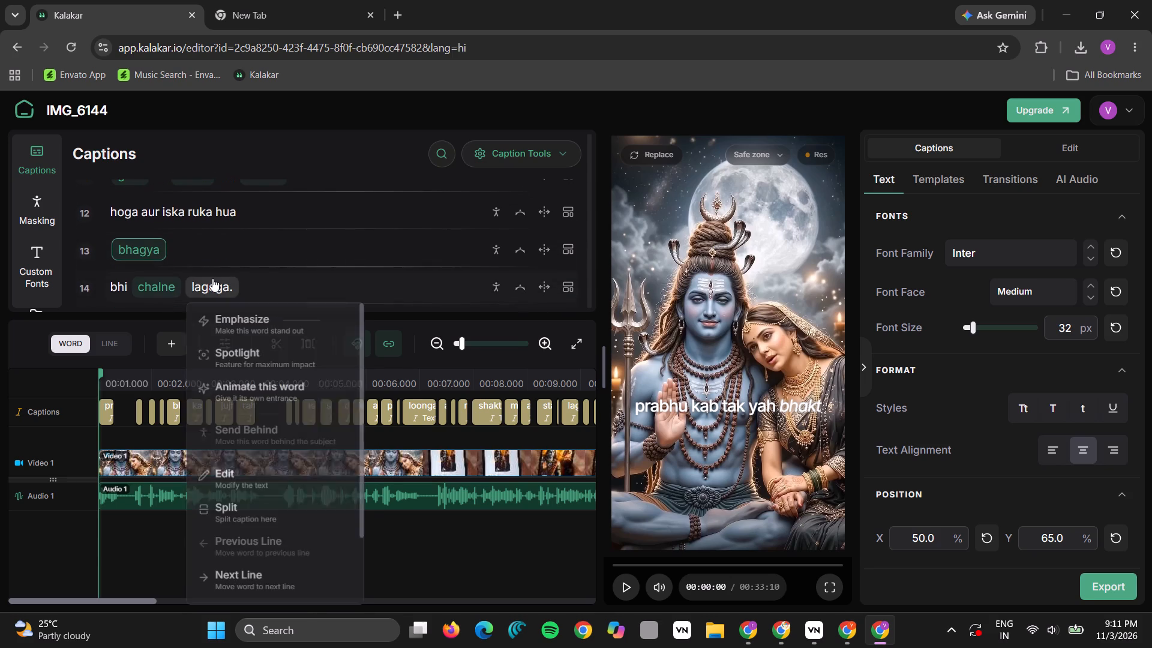
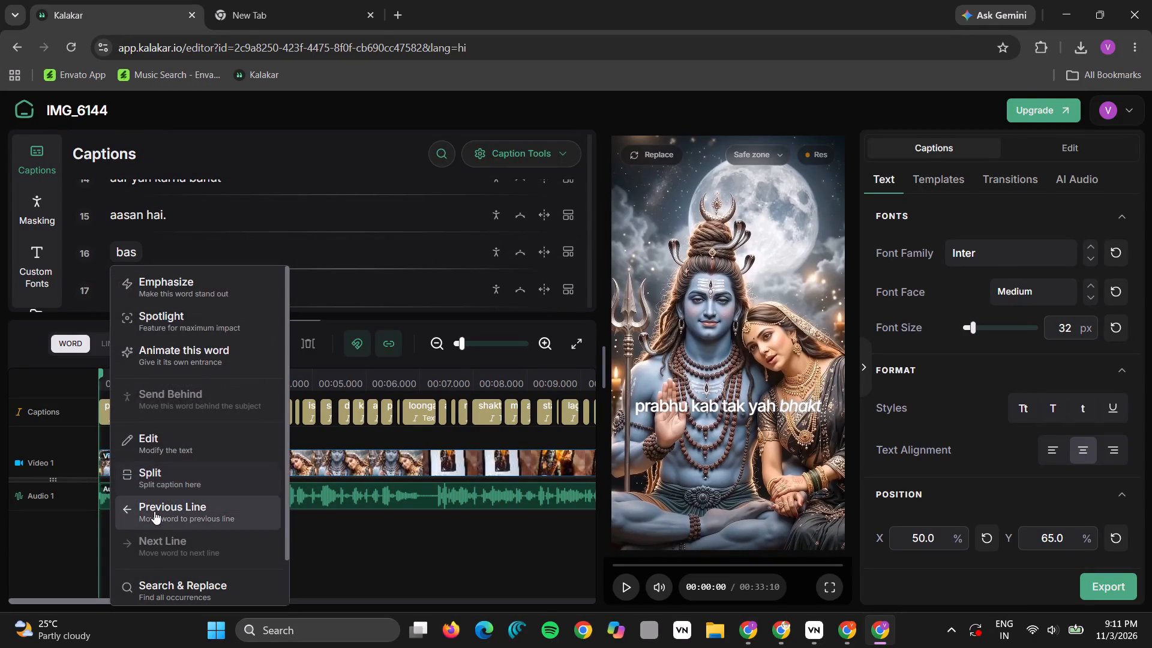
Move "bas" and "Daily" from caption line 16 to the end of line 15, after "aasan hai.".
{"action": "left_click", "coordinate": [154, 511]}
{"action": "left_click", "coordinate": [138, 253]}
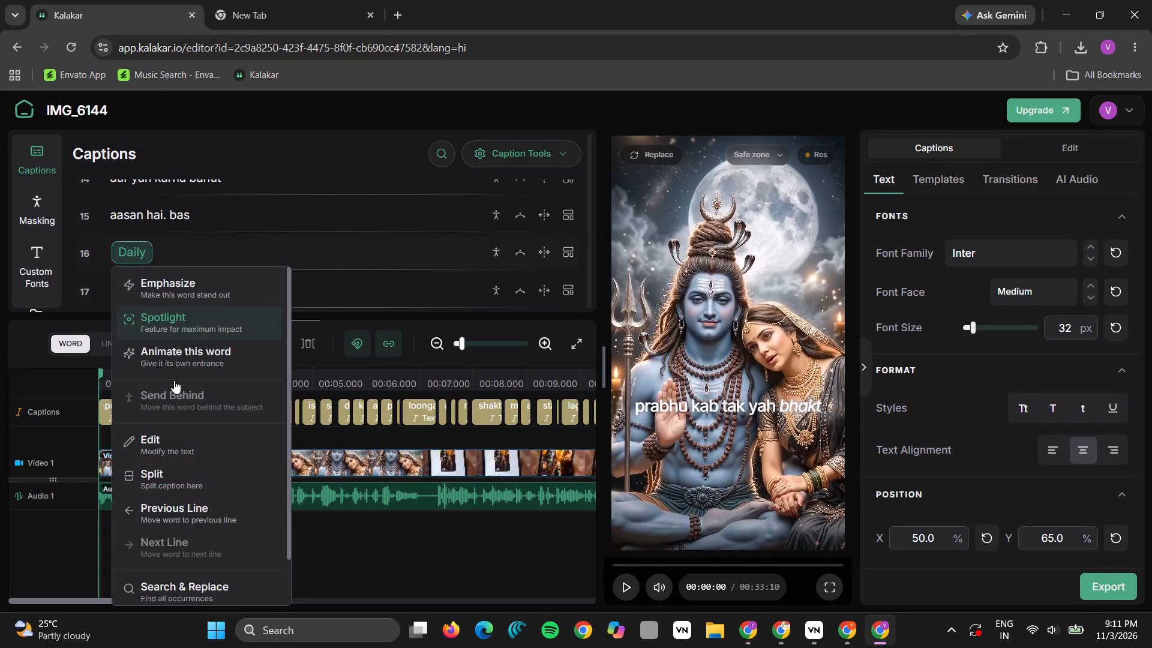
{"action": "left_click", "coordinate": [194, 501]}
Review the word grouping of the remaining caption lines through line 29.
{"action": "scroll", "coordinate": [159, 258], "scroll_direction": "down", "scroll_amount": 1}
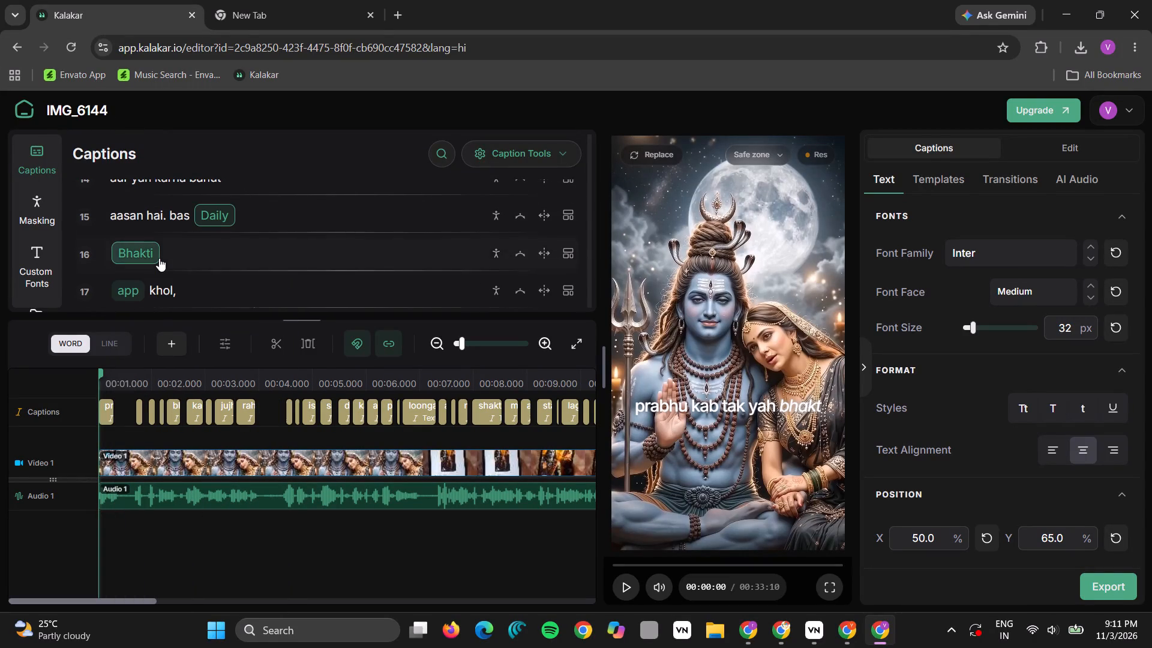
{"action": "scroll", "coordinate": [159, 258], "scroll_direction": "down", "scroll_amount": 2}
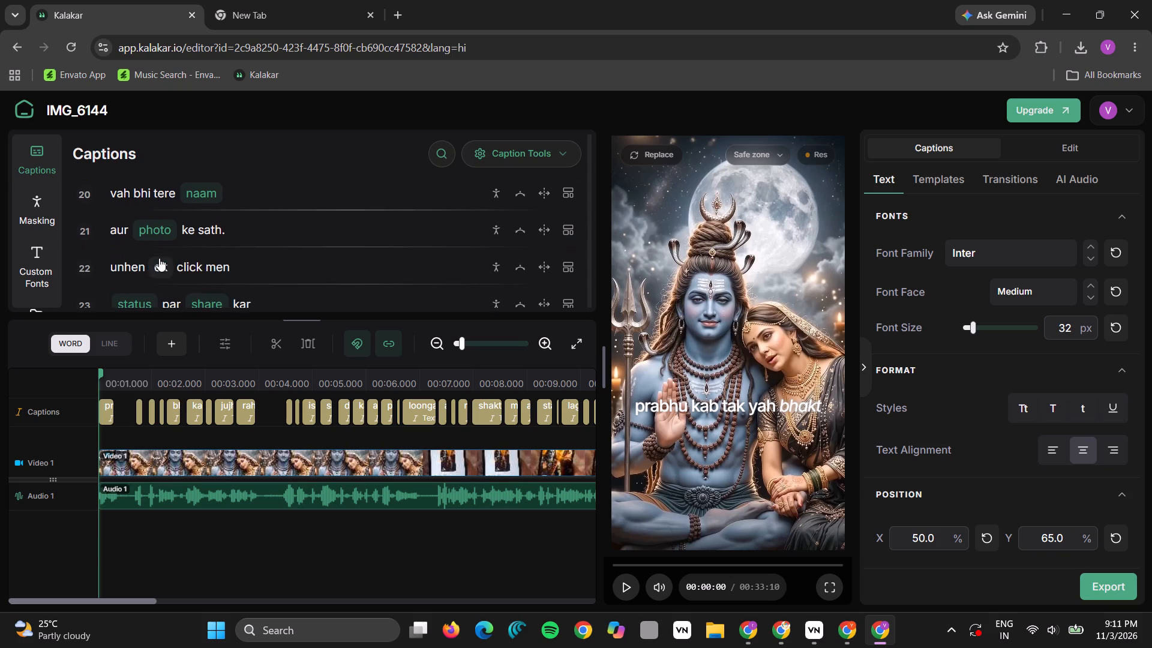
{"action": "scroll", "coordinate": [159, 258], "scroll_direction": "down", "scroll_amount": 3}
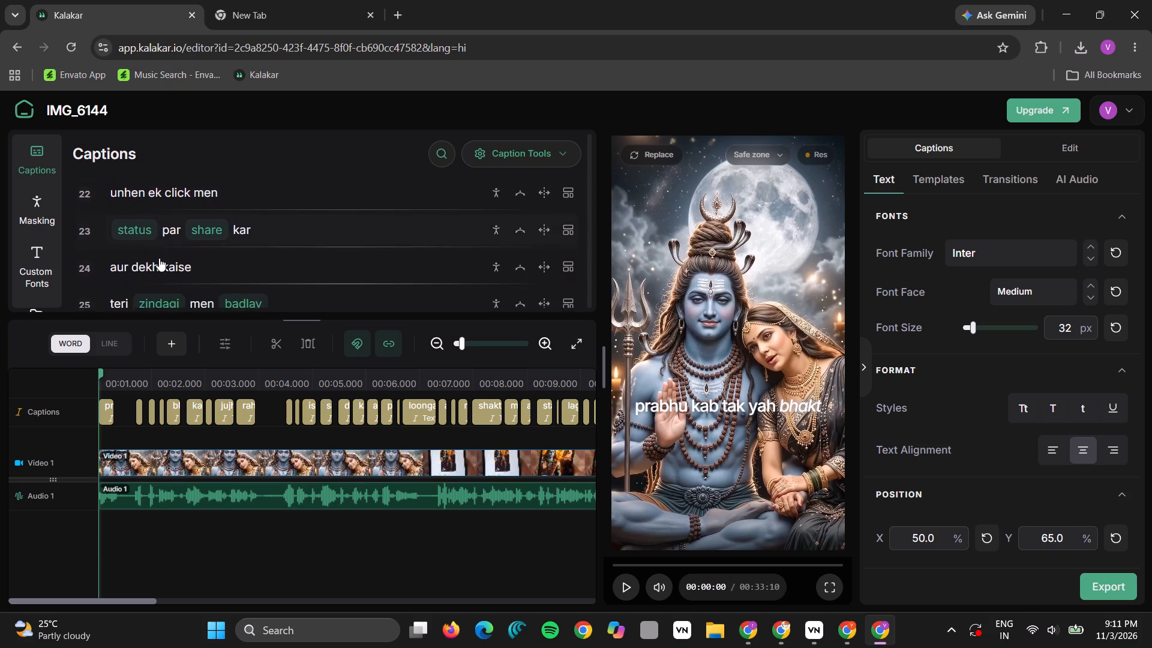
{"action": "scroll", "coordinate": [159, 258], "scroll_direction": "down", "scroll_amount": 2}
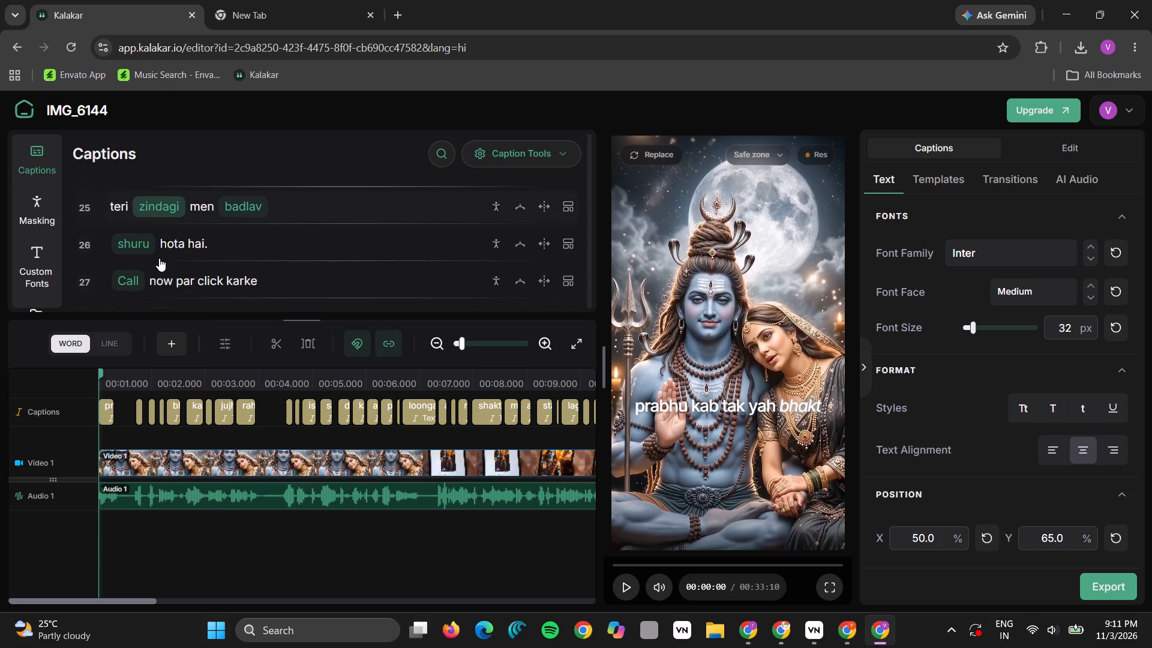
{"action": "scroll", "coordinate": [159, 258], "scroll_direction": "down", "scroll_amount": 2}
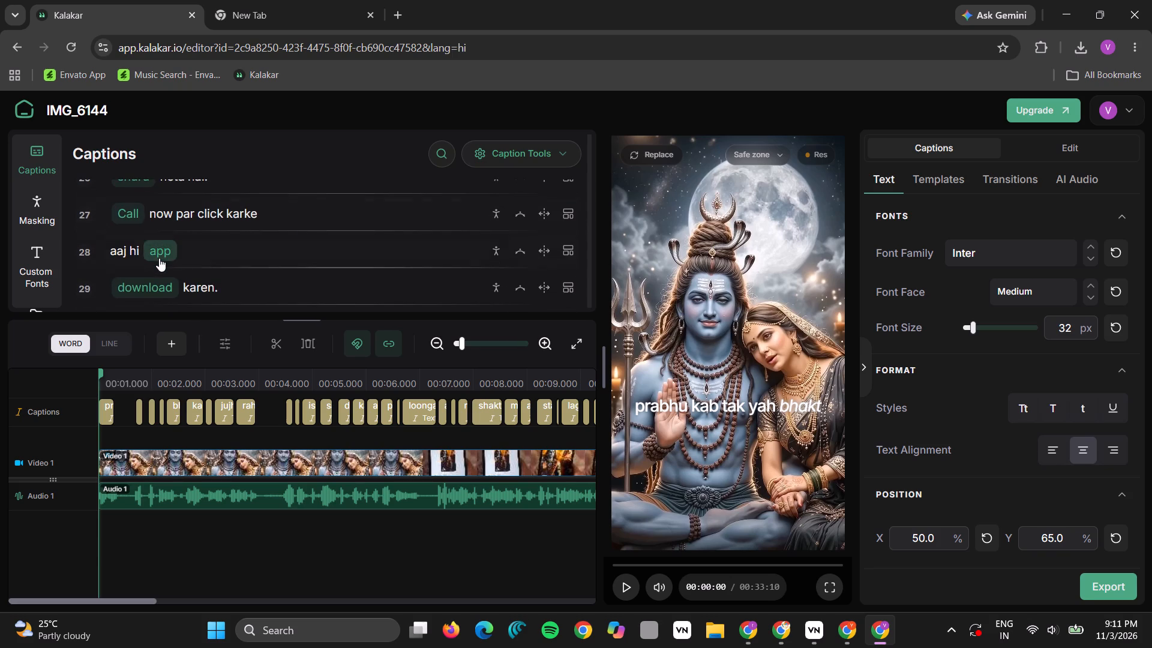
{"action": "scroll", "coordinate": [159, 258], "scroll_direction": "down", "scroll_amount": 1}
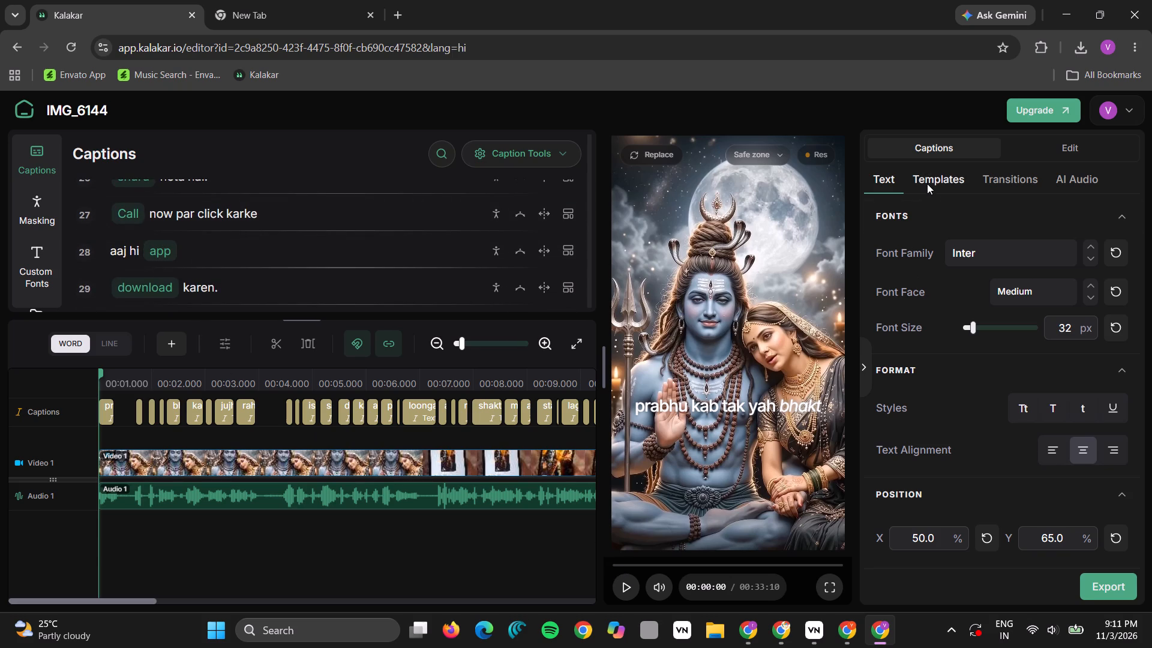
Apply the built-in Ali Abdaal caption template.
{"action": "left_click", "coordinate": [927, 184]}
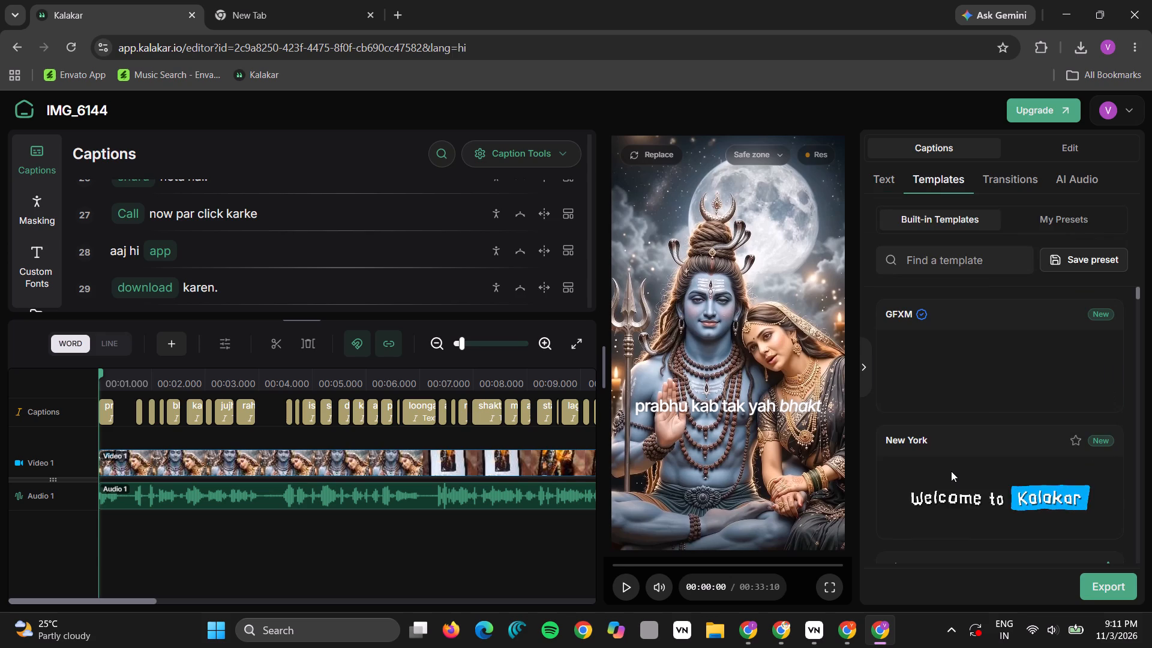
{"action": "scroll", "coordinate": [951, 471], "scroll_direction": "down", "scroll_amount": 1}
{"action": "left_click", "coordinate": [950, 479]}
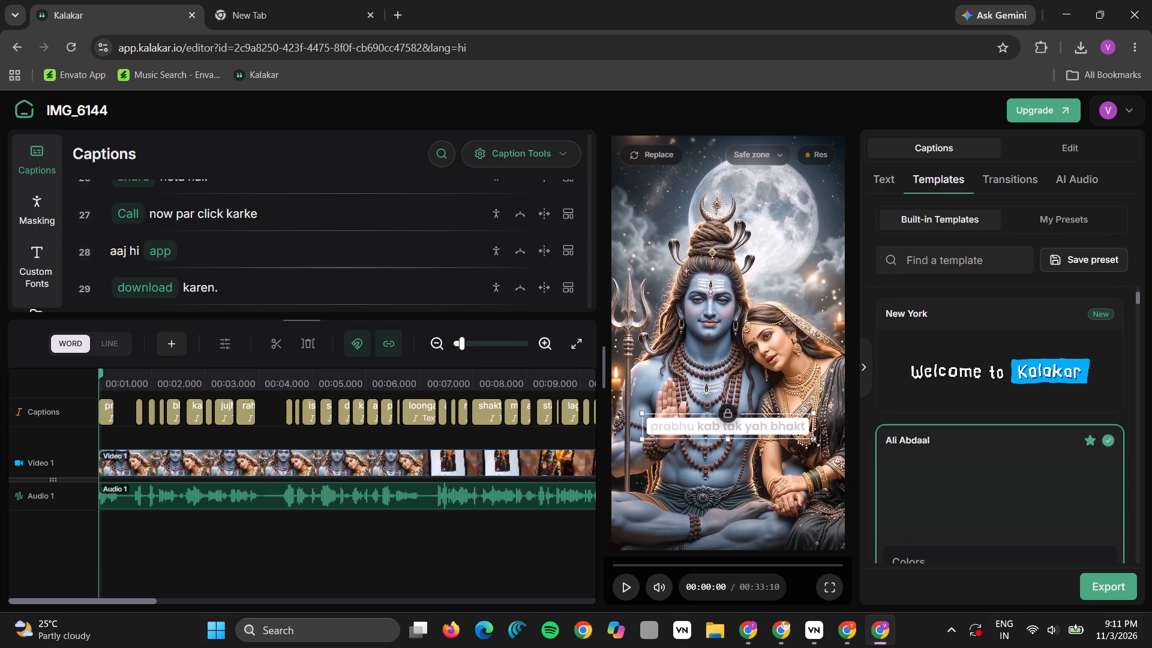
Shrink the caption text box slightly on the video preview.
{"action": "left_click_drag", "start_coordinate": [815, 442], "coordinate": [790, 431]}
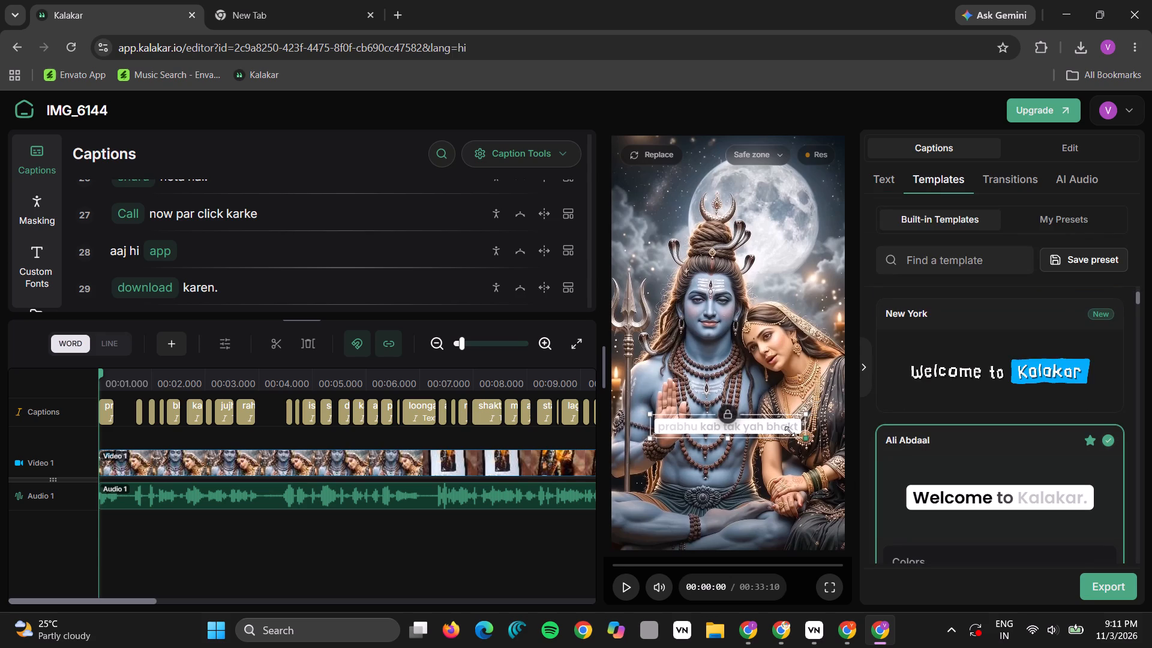
{"action": "left_click_drag", "start_coordinate": [790, 431], "coordinate": [775, 428]}
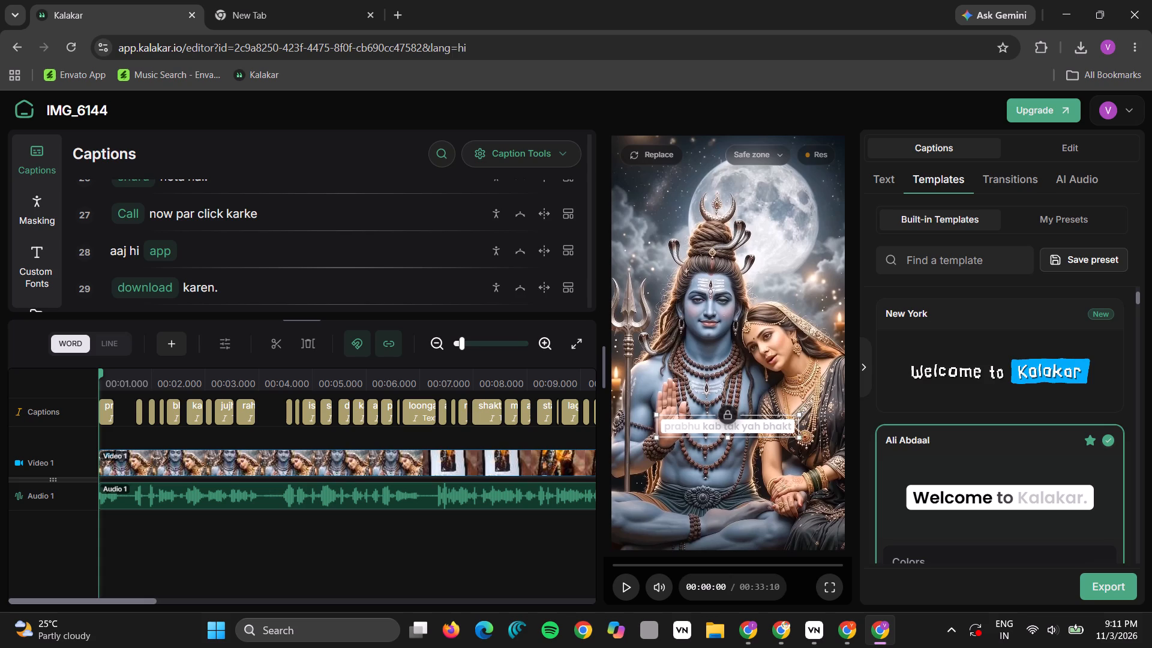
Play the video to check the captions and delete the caption words between "main to iske sare" and "shaktishali mantr apne".
{"action": "left_click", "coordinate": [627, 588]}
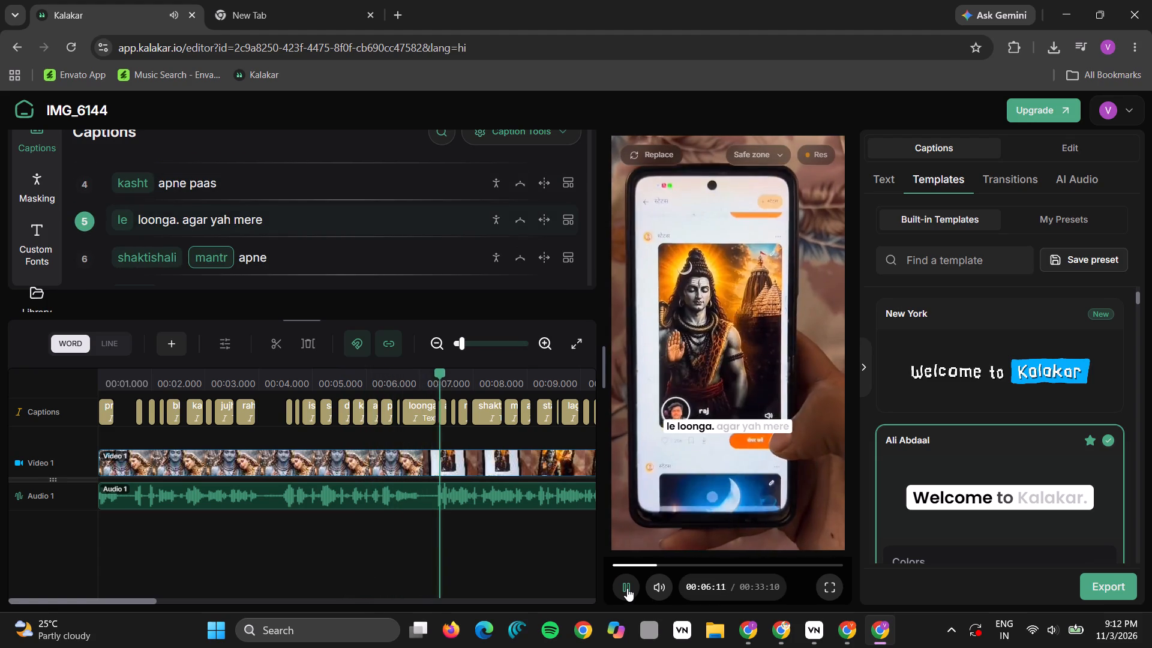
{"action": "key", "text": "space"}
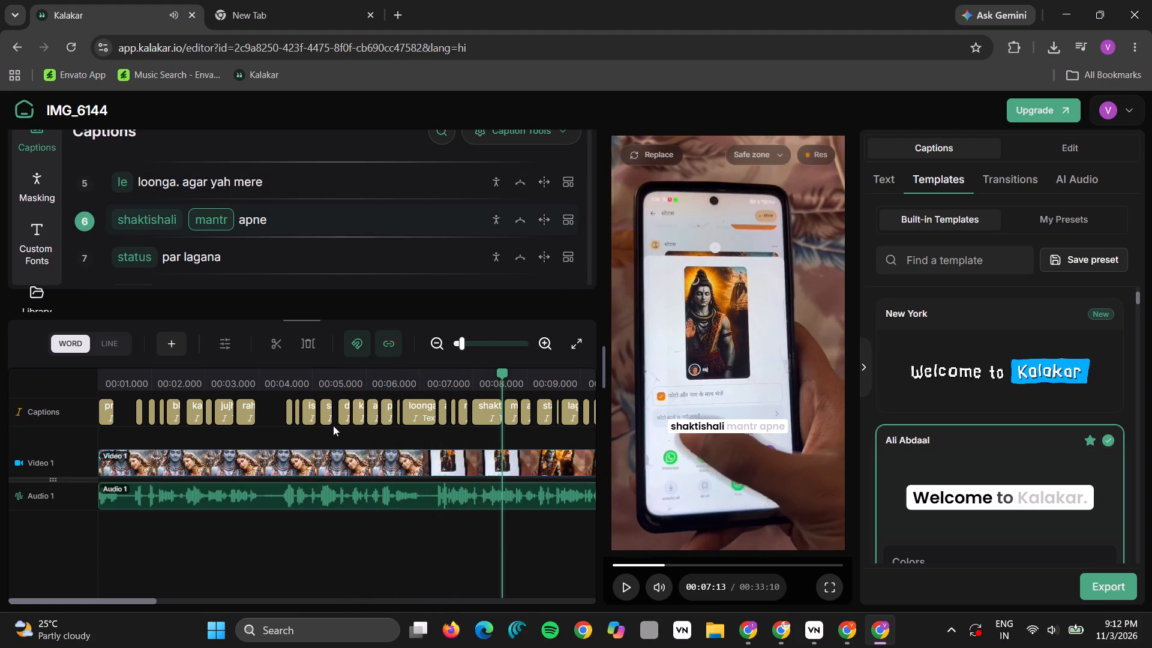
{"action": "left_click_drag", "start_coordinate": [333, 425], "coordinate": [470, 403]}
{"action": "key", "text": "Delete"}
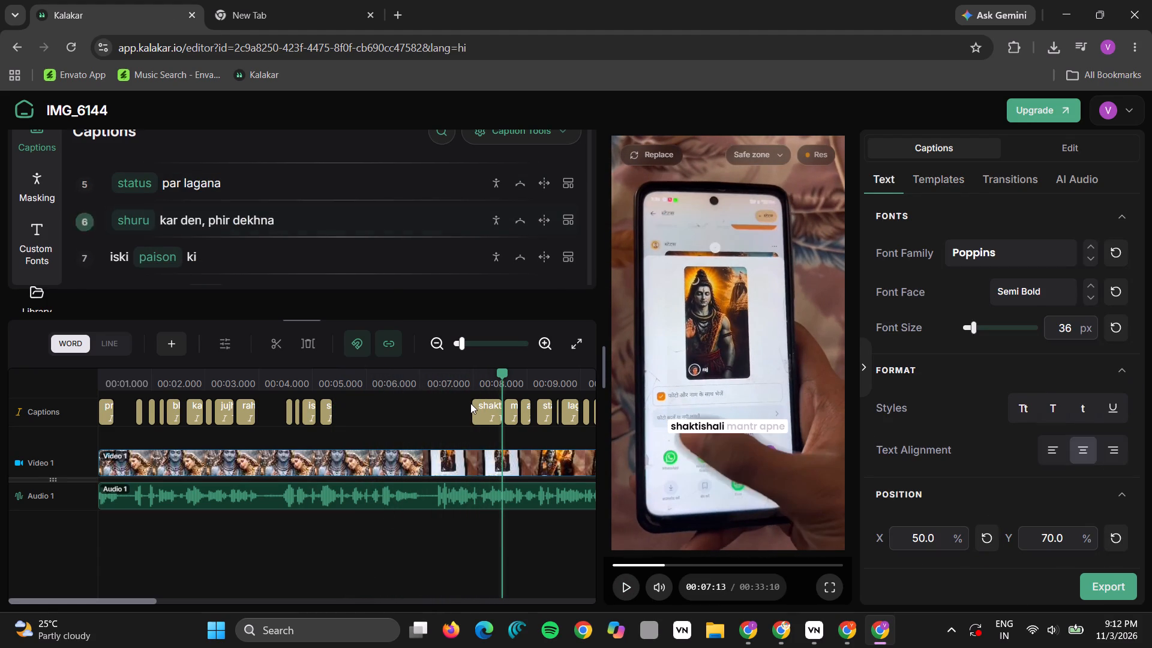
Replay the next section and delete the caption words from "shaktishali mantr apne" through "phir dekhna".
{"action": "left_click", "coordinate": [651, 561]}
{"action": "key", "text": "space"}
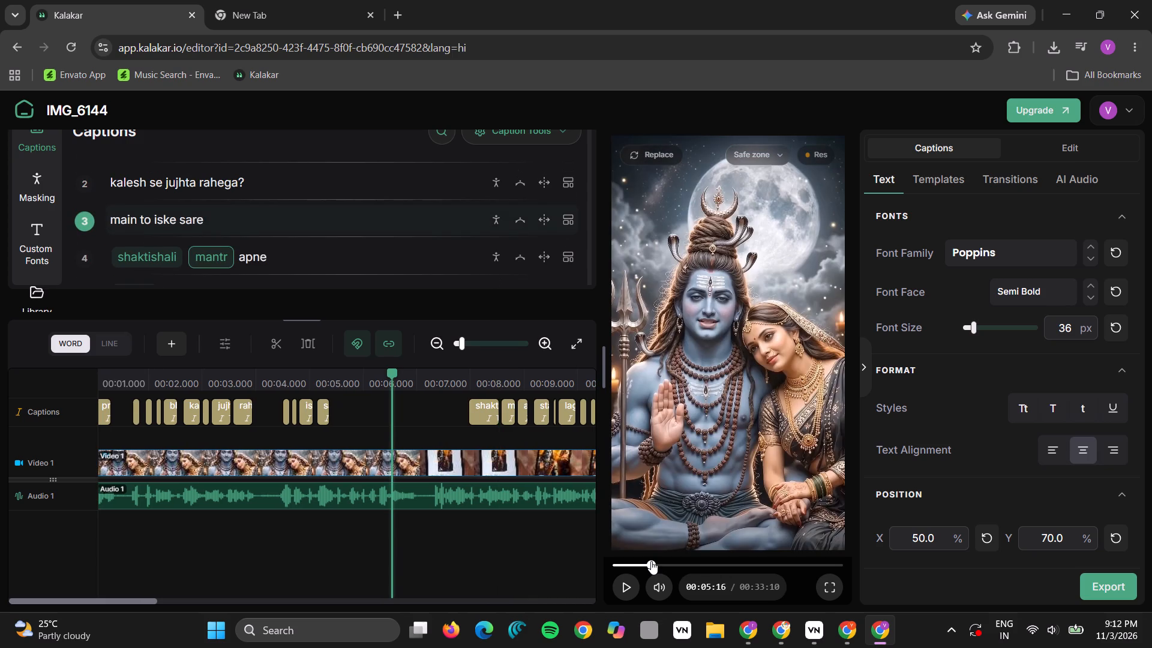
{"action": "left_click", "coordinate": [640, 558]}
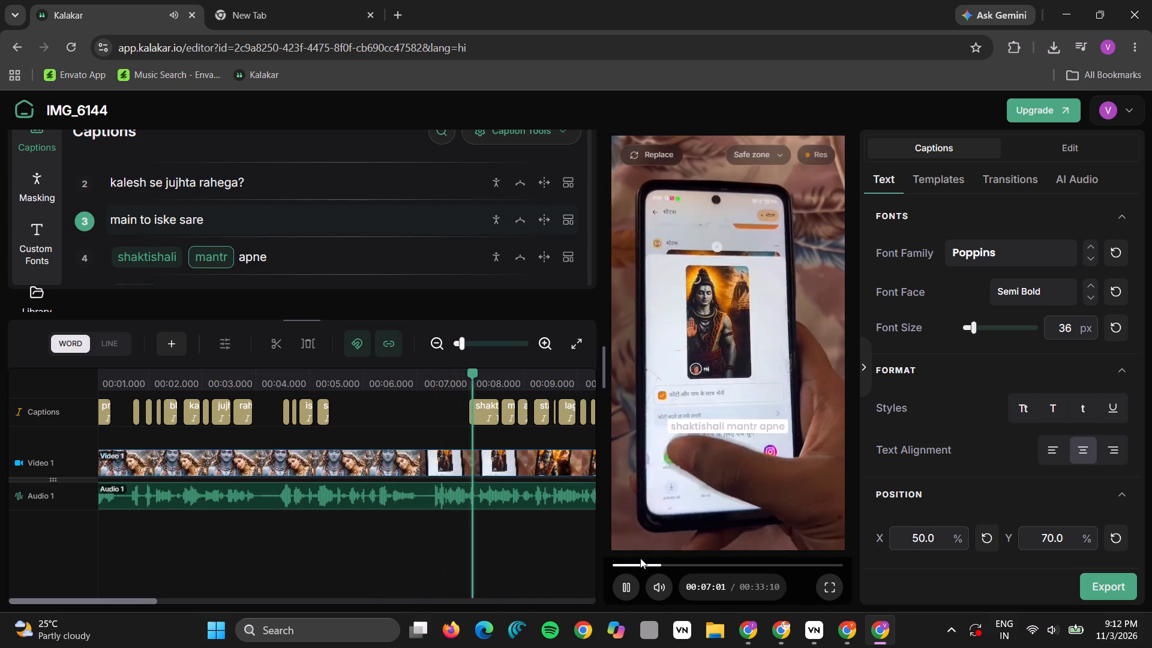
{"action": "left_click", "coordinate": [640, 565]}
{"action": "key", "text": "space"}
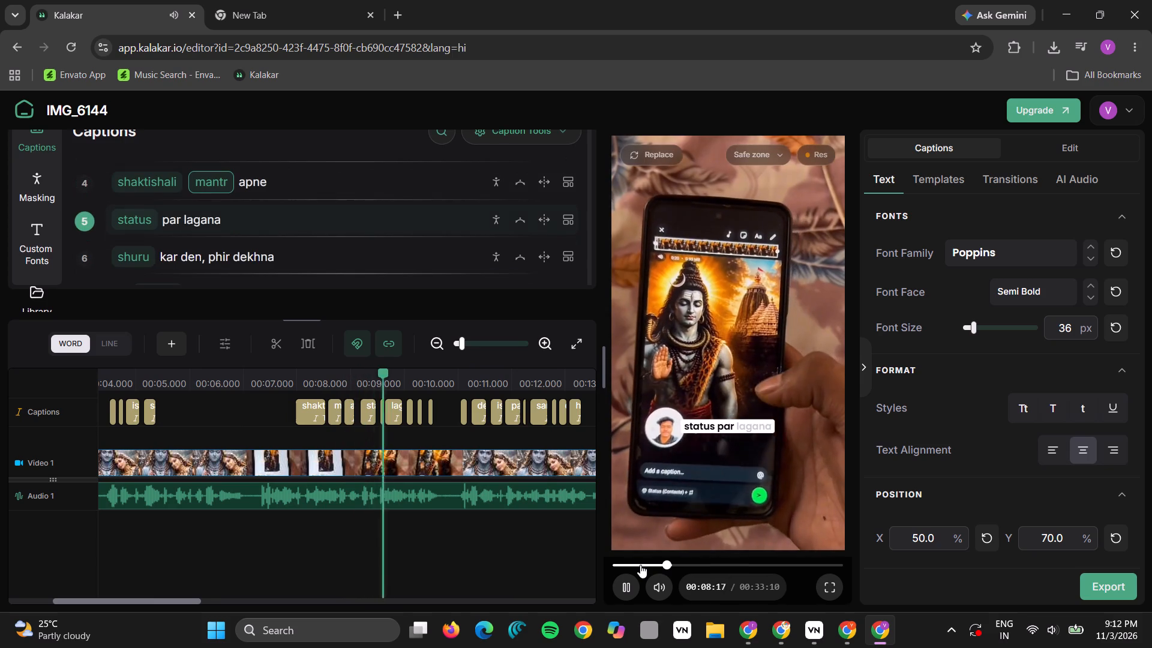
{"action": "key", "text": "space"}
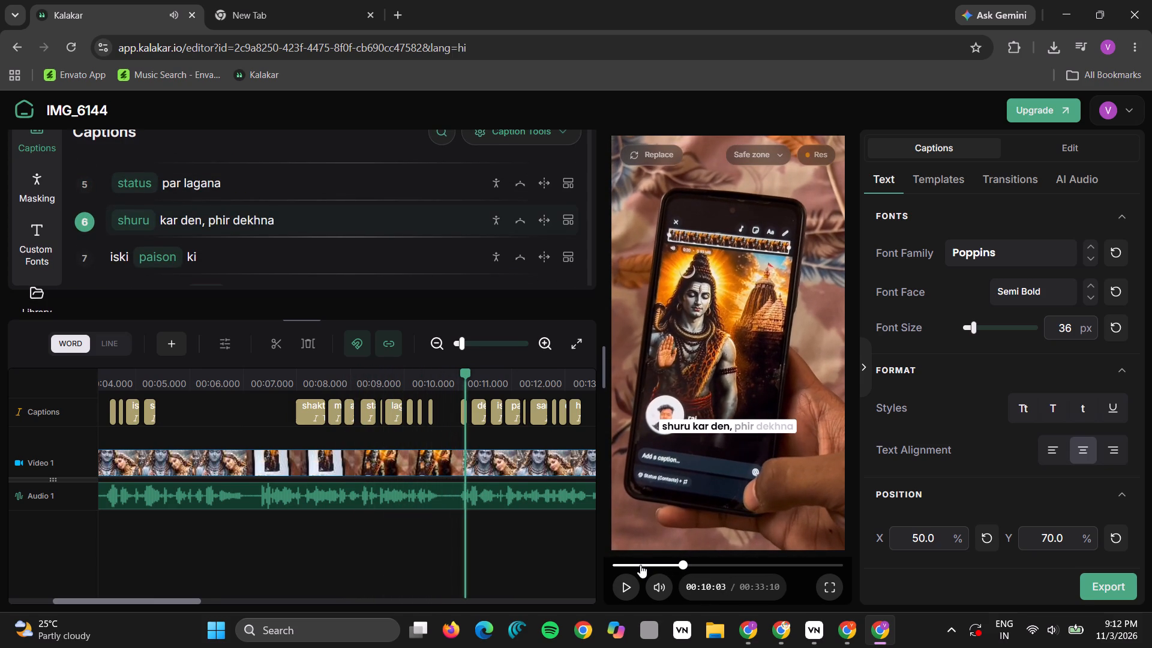
{"action": "left_click_drag", "start_coordinate": [490, 430], "coordinate": [283, 417]}
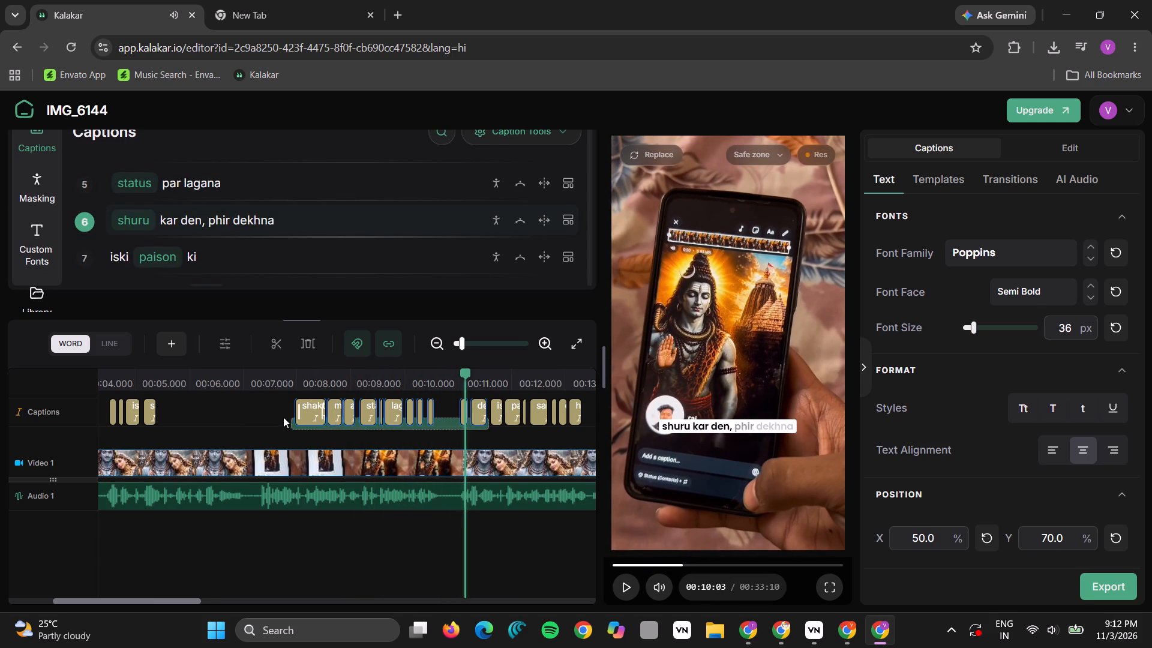
{"action": "left_click_drag", "start_coordinate": [283, 417], "coordinate": [283, 416]}
{"action": "key", "text": "Delete"}
Play onward and delete the caption words from "bahut" after "aur yah karna" through "Daily Bhakti app khol,".
{"action": "key", "text": "space"}
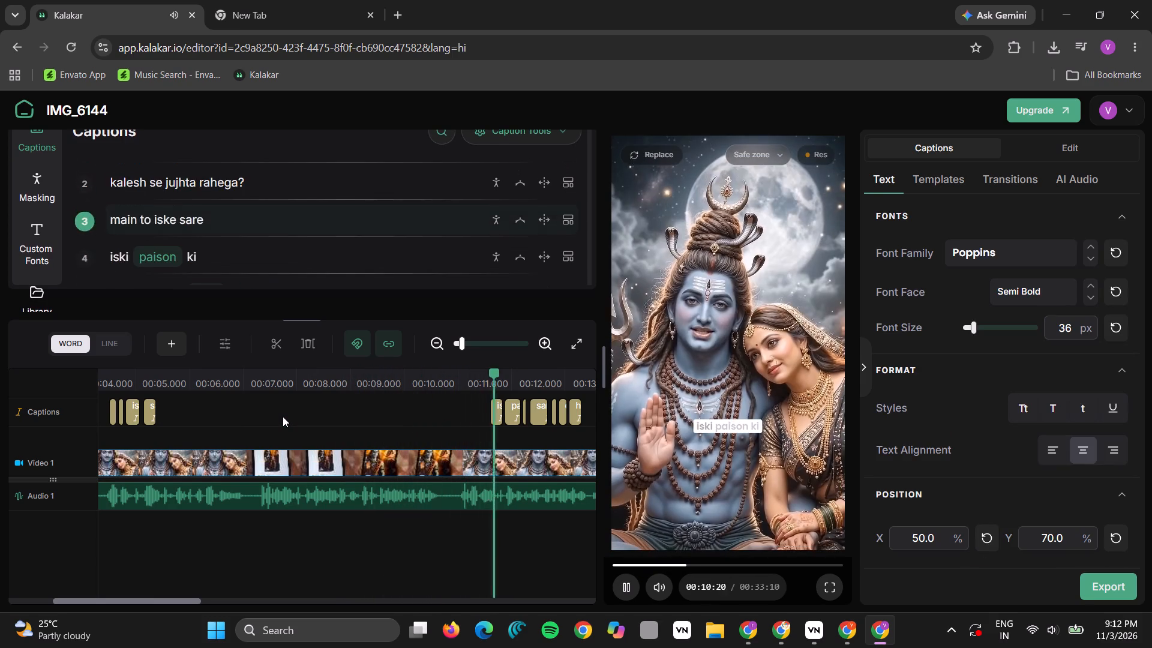
{"action": "left_click", "coordinate": [682, 565]}
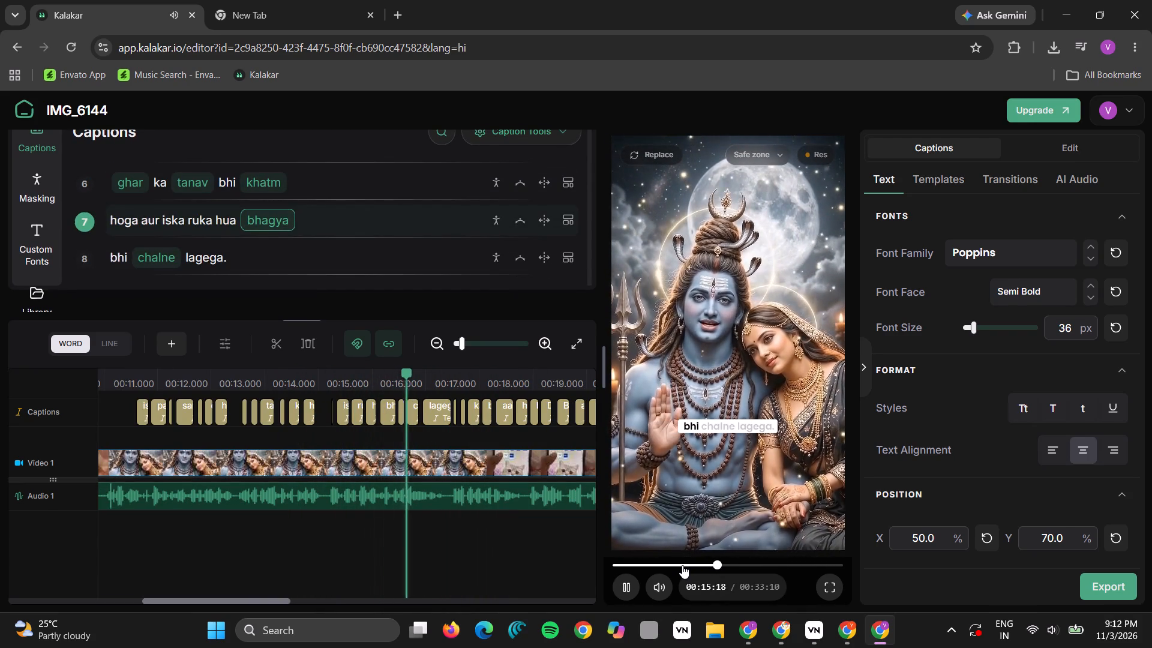
{"action": "key", "text": "space"}
{"action": "key", "text": "space"}
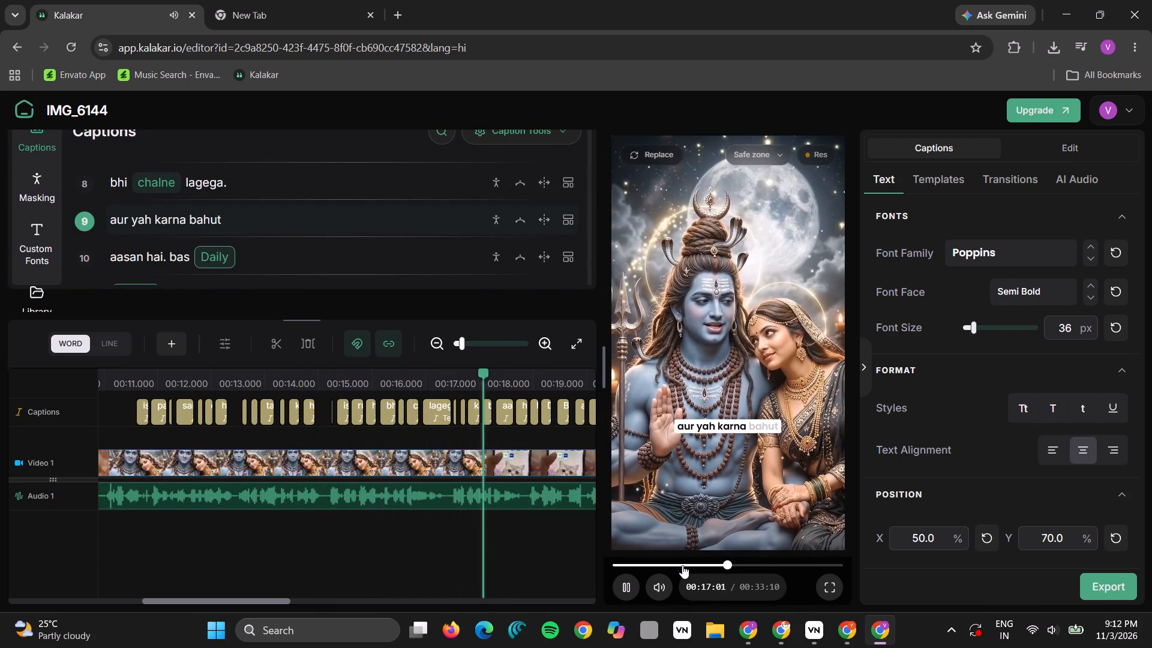
{"action": "key", "text": "space"}
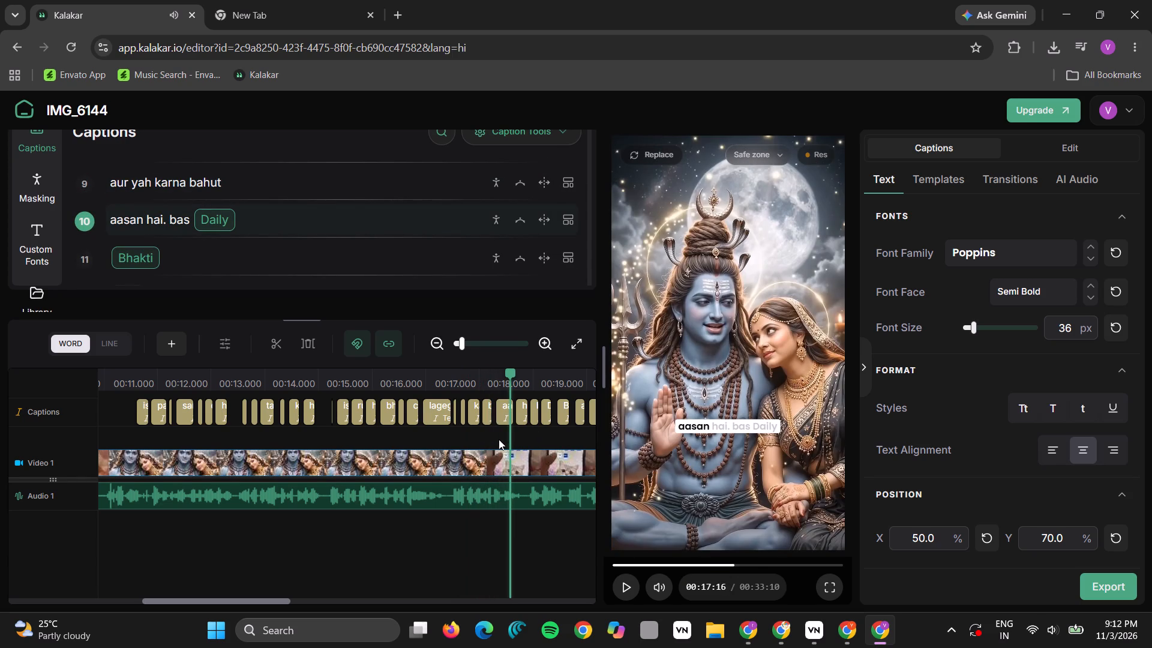
{"action": "left_click_drag", "start_coordinate": [487, 432], "coordinate": [593, 402]}
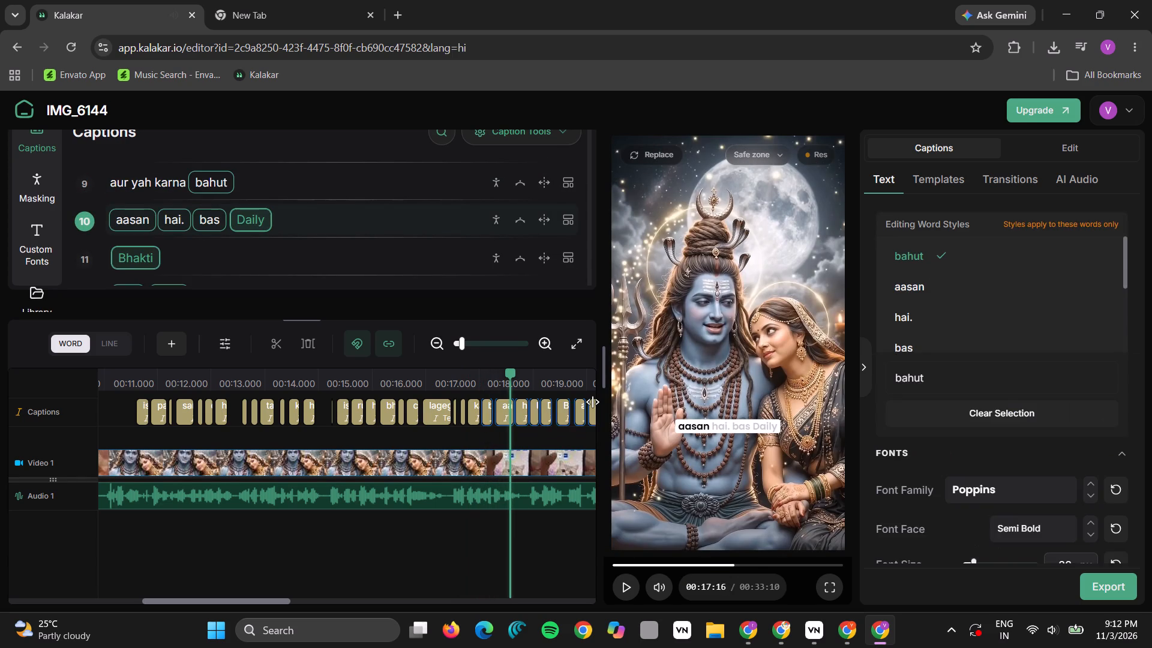
{"action": "key", "text": "Delete"}
Play onward and delete the caption words from "apni photo dal" through "status" before "par share kar".
{"action": "key", "text": "space"}
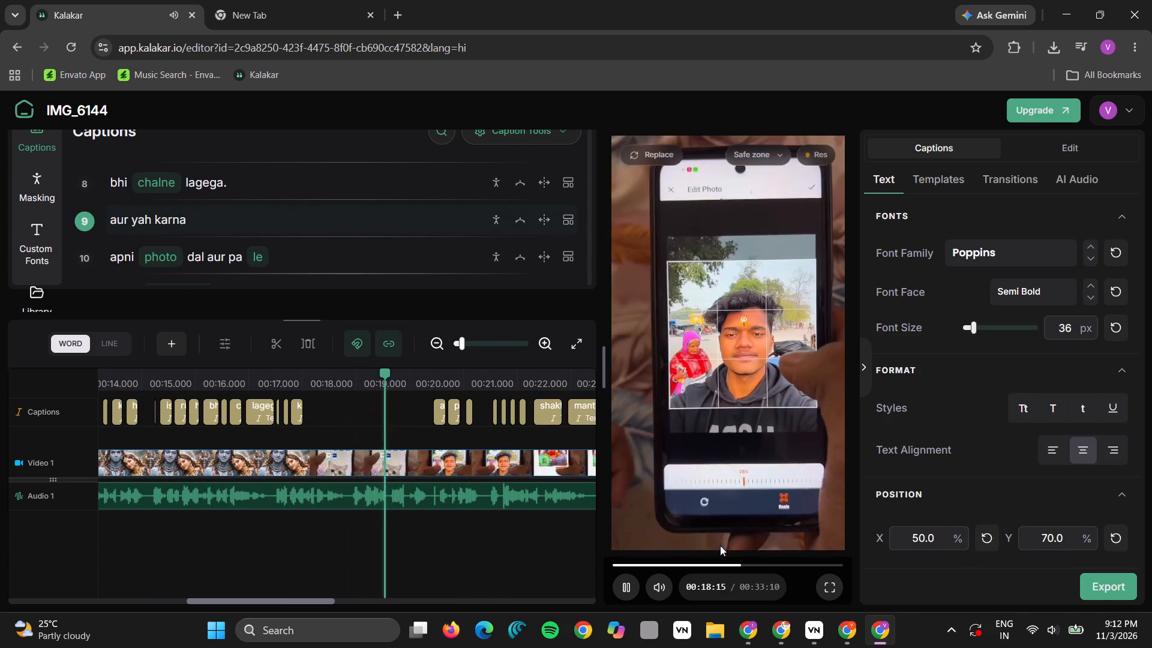
{"action": "left_click", "coordinate": [720, 559]}
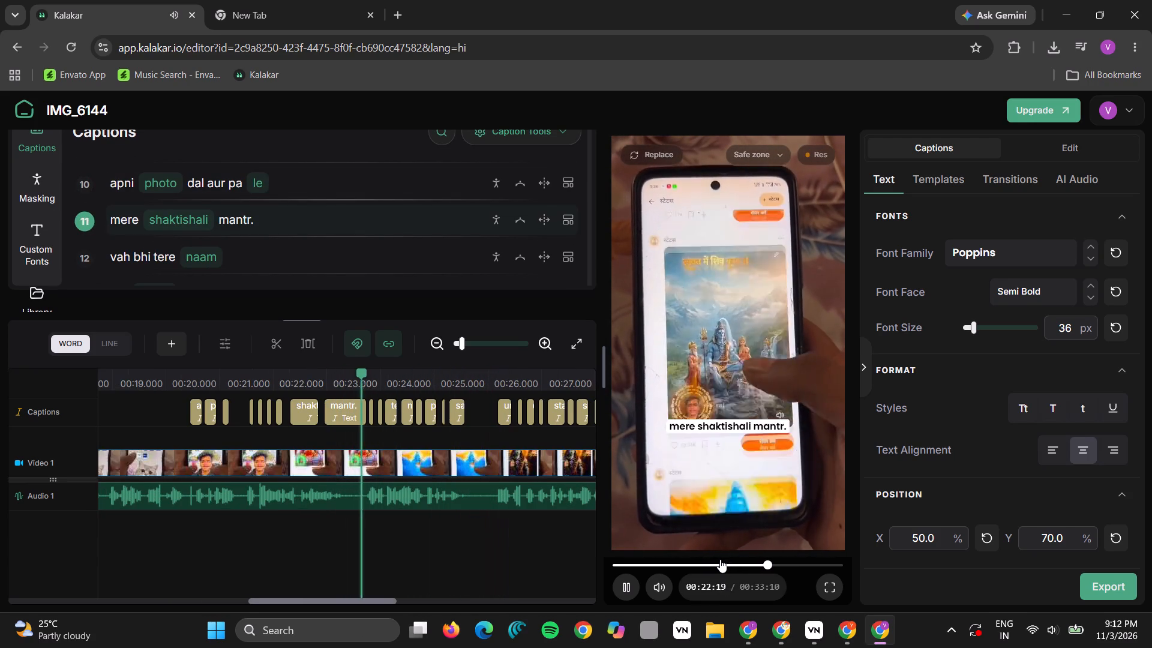
{"action": "key", "text": "space"}
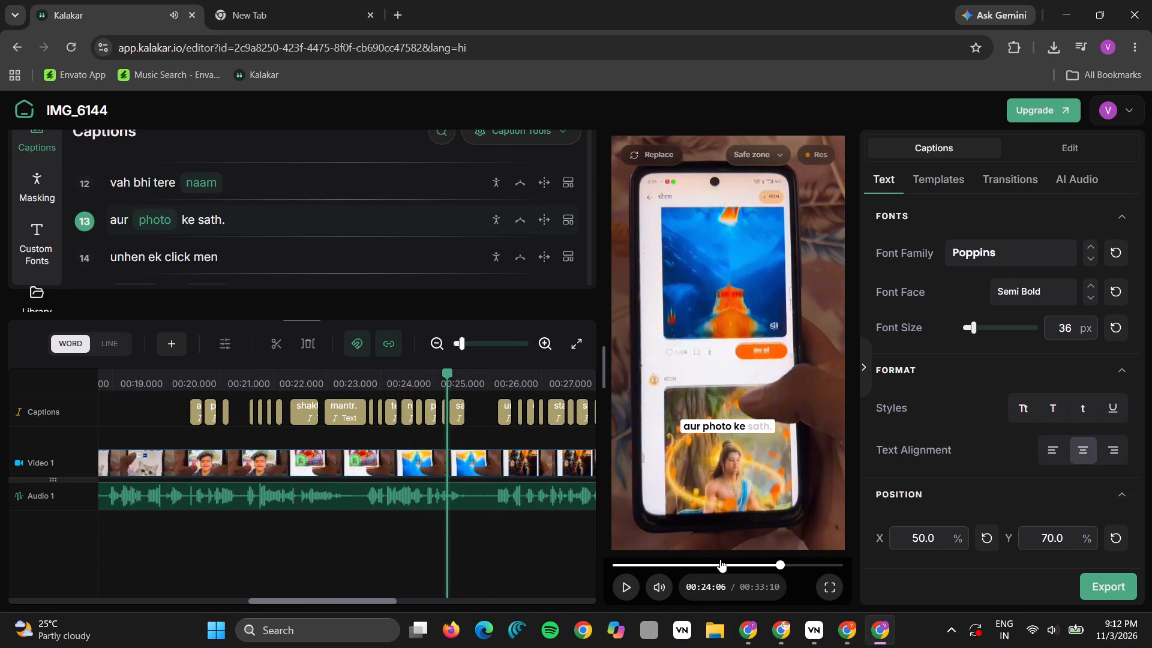
{"action": "left_click_drag", "start_coordinate": [174, 439], "coordinate": [527, 396]}
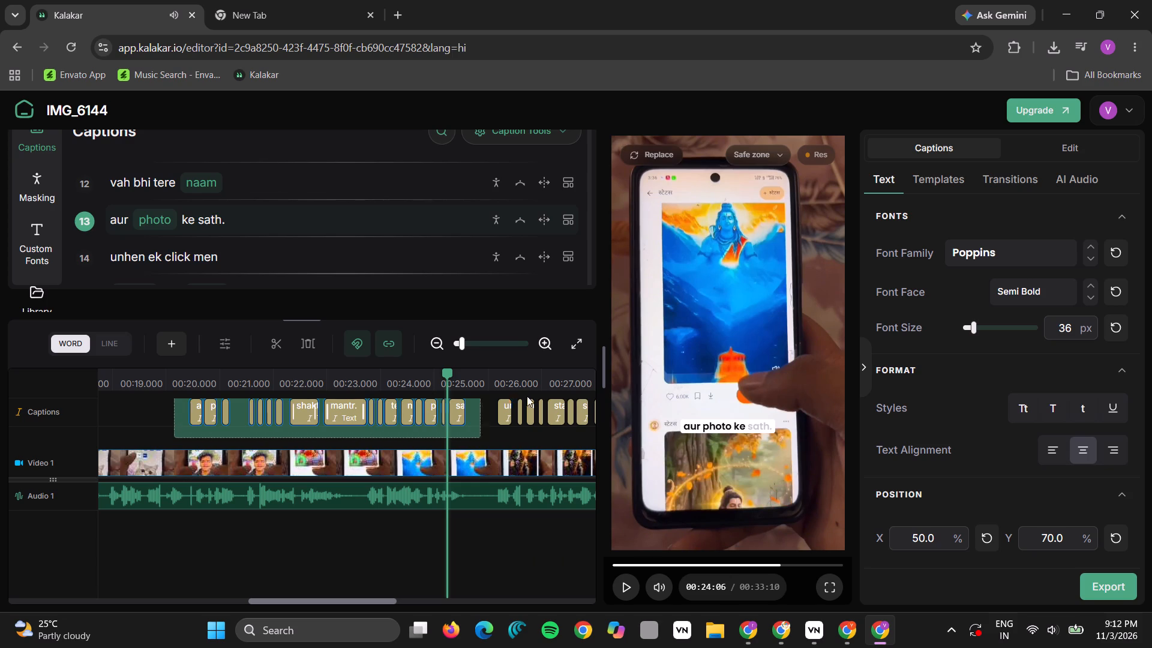
{"action": "left_click_drag", "start_coordinate": [527, 396], "coordinate": [554, 401]}
{"action": "key", "text": "Delete"}
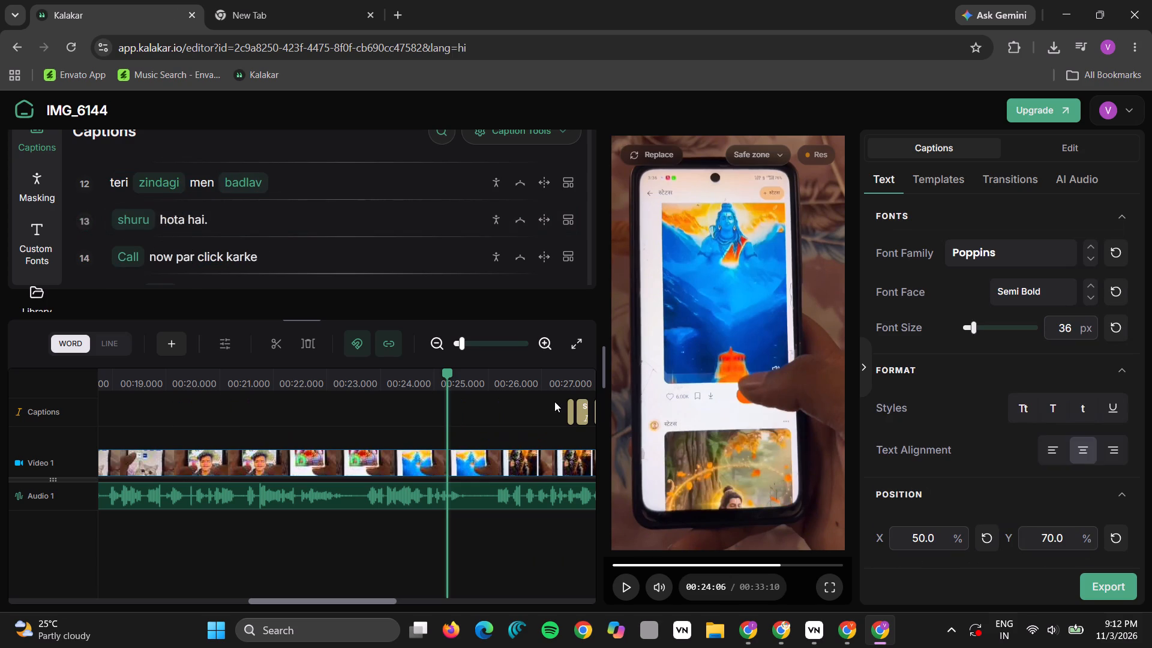
Play onward and delete all remaining caption words from "par share kar" through "download karen.".
{"action": "key", "text": "space"}
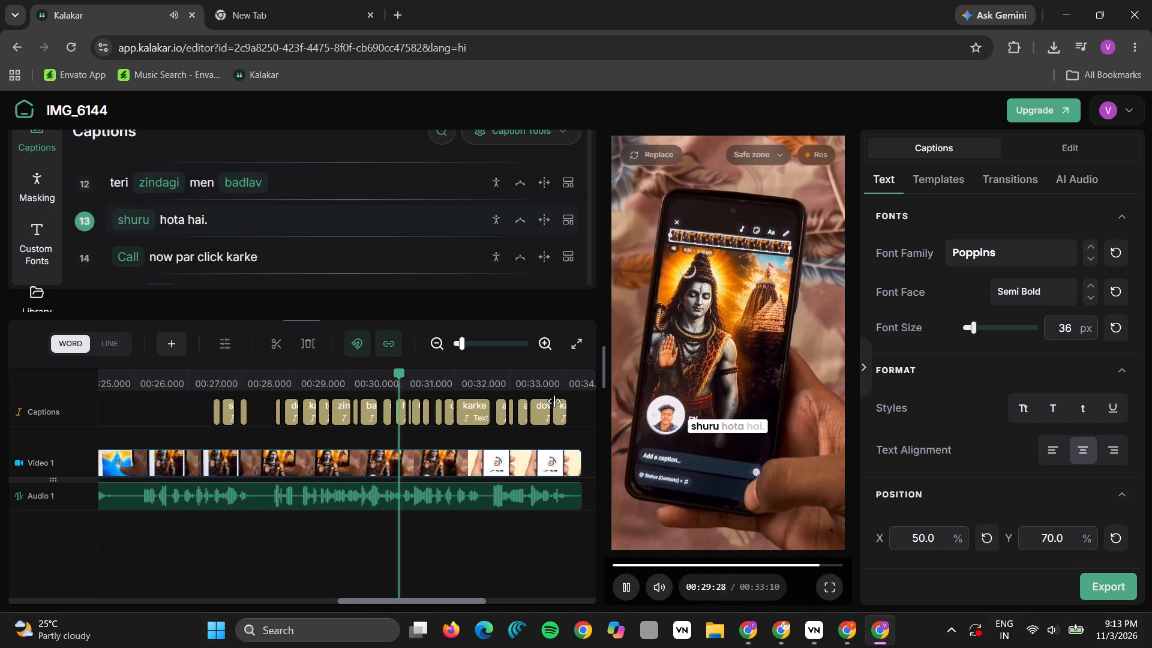
{"action": "key", "text": "space"}
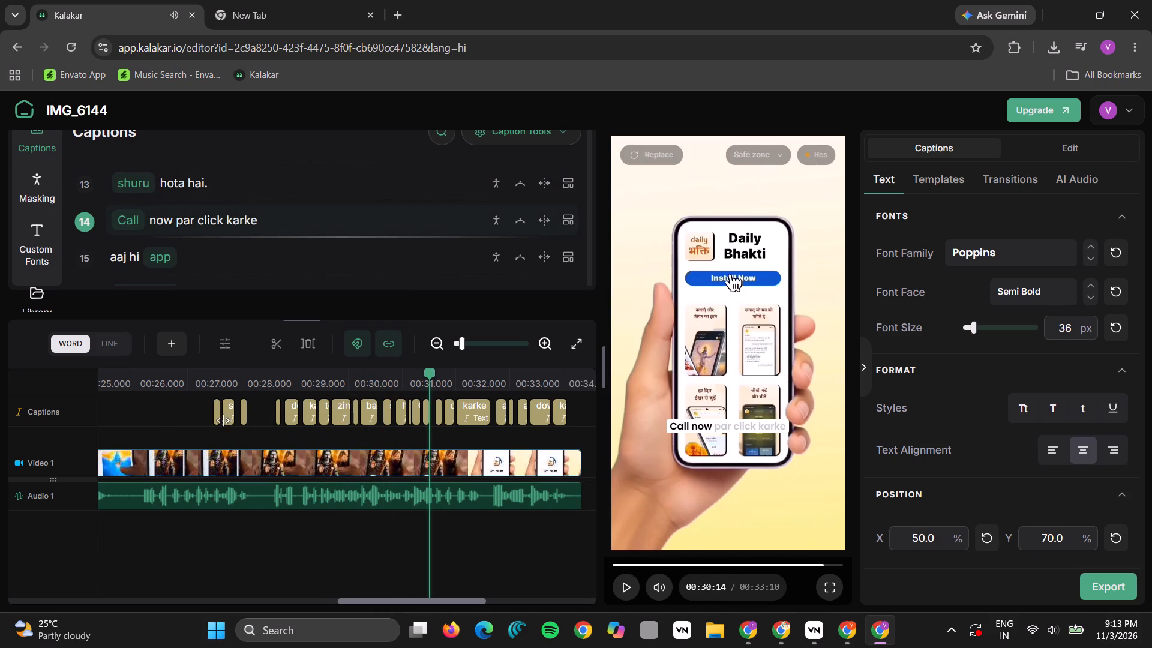
{"action": "left_click_drag", "start_coordinate": [151, 422], "coordinate": [581, 415]}
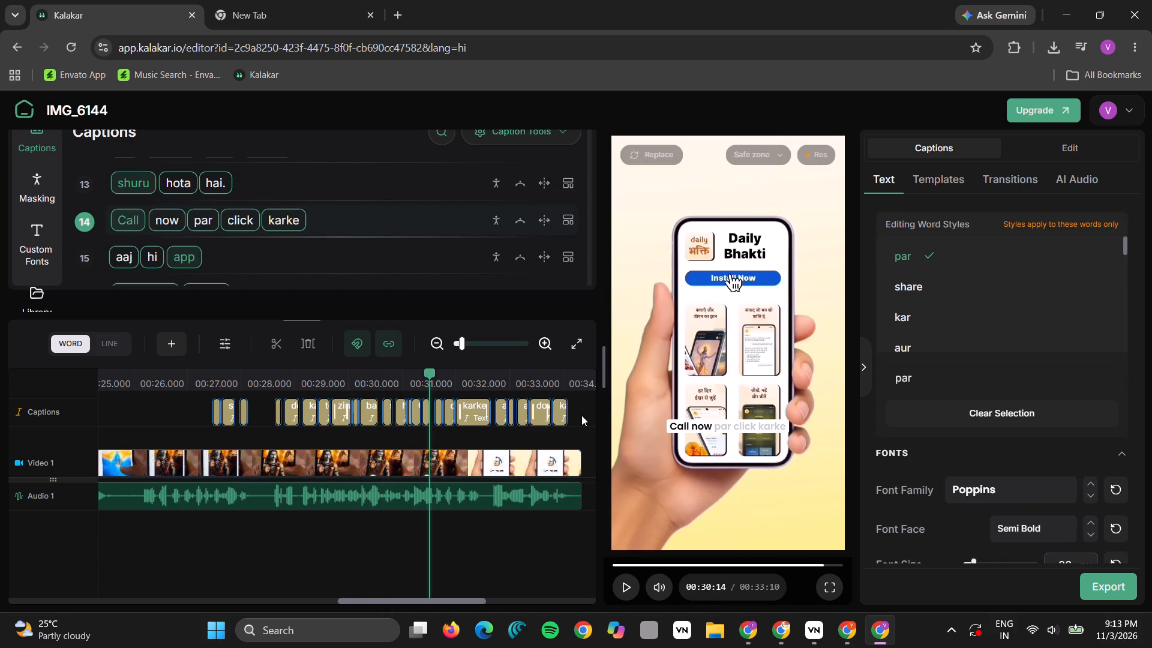
{"action": "key", "text": "Delete"}
Play the video to its end and start exporting it.
{"action": "key", "text": "space"}
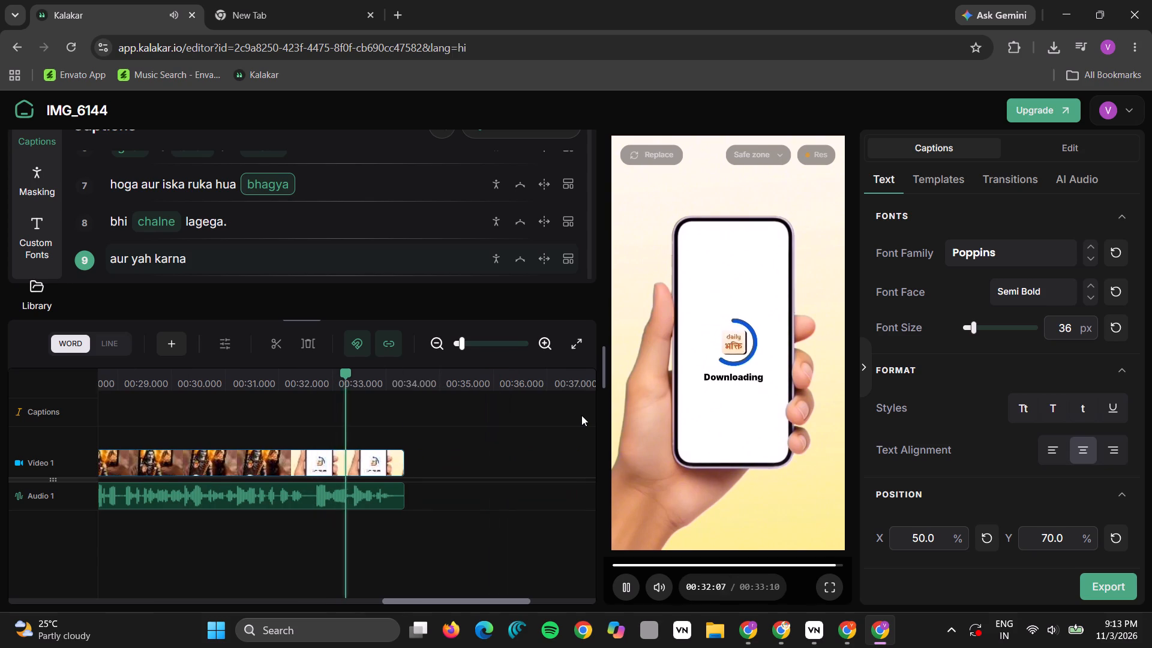
{"action": "left_click", "coordinate": [1096, 579]}
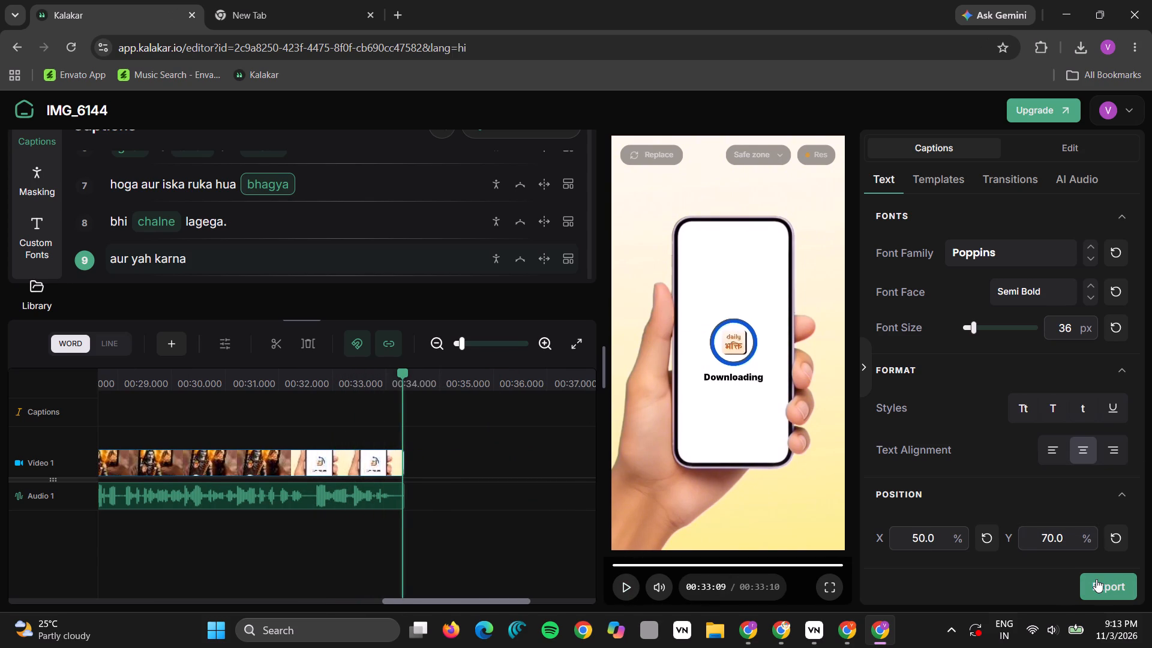
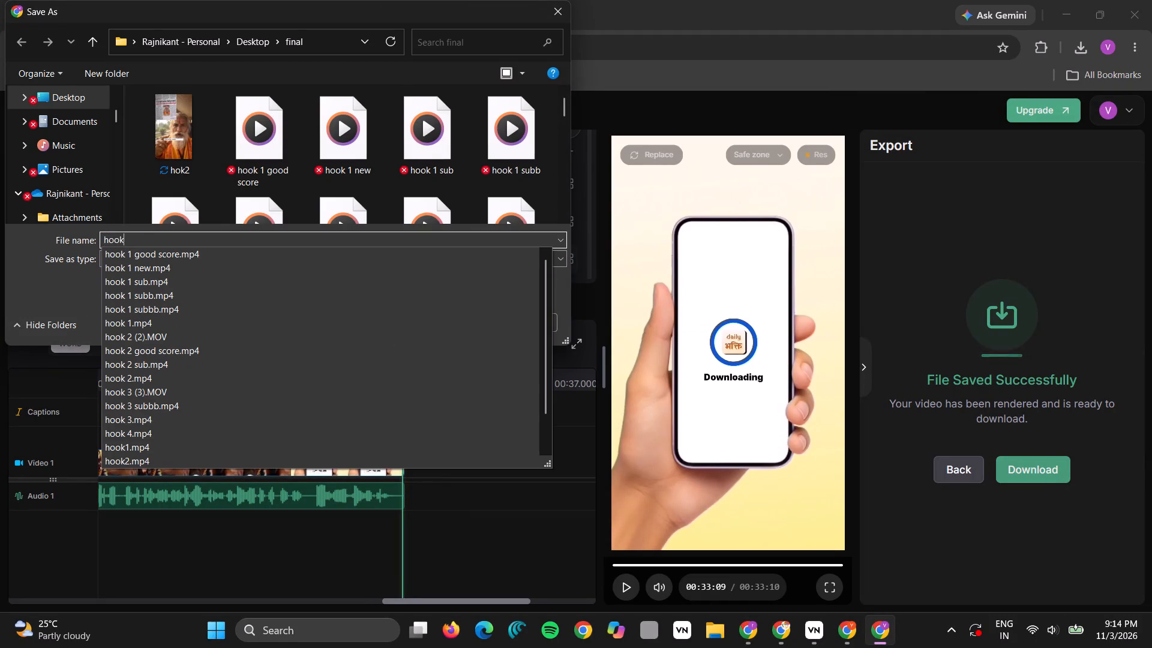
Save the exported video as hook2 in the final folder, replacing the existing file of that name.
{"action": "key", "text": "2"}
{"action": "key", "text": "Return"}
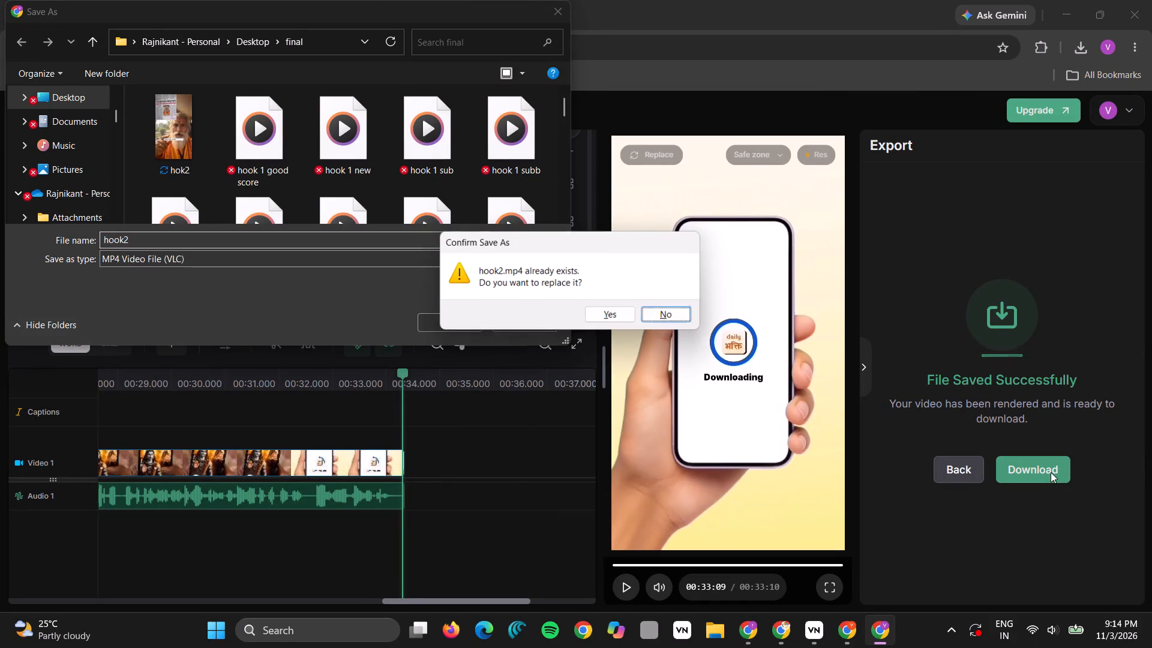
{"action": "key", "text": "Left"}
{"action": "key", "text": "Return"}
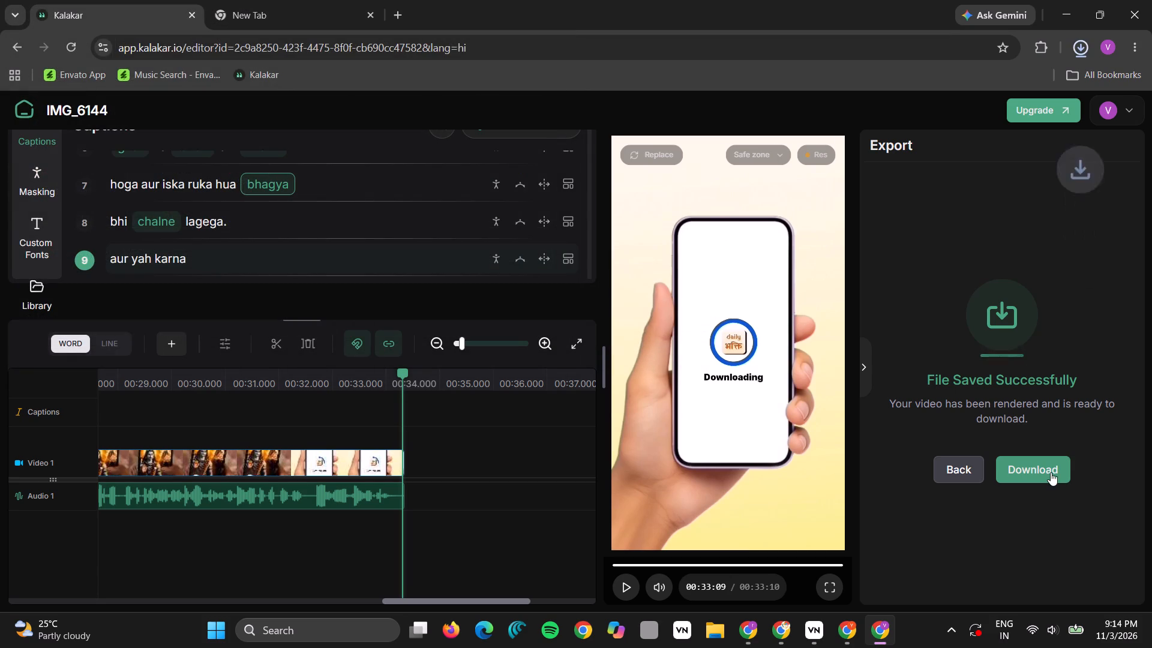
Upload the downloaded hook2.mp4 to the 3 nov 3 folder in Google Drive.
{"action": "left_click_drag", "start_coordinate": [898, 89], "coordinate": [910, 647]}
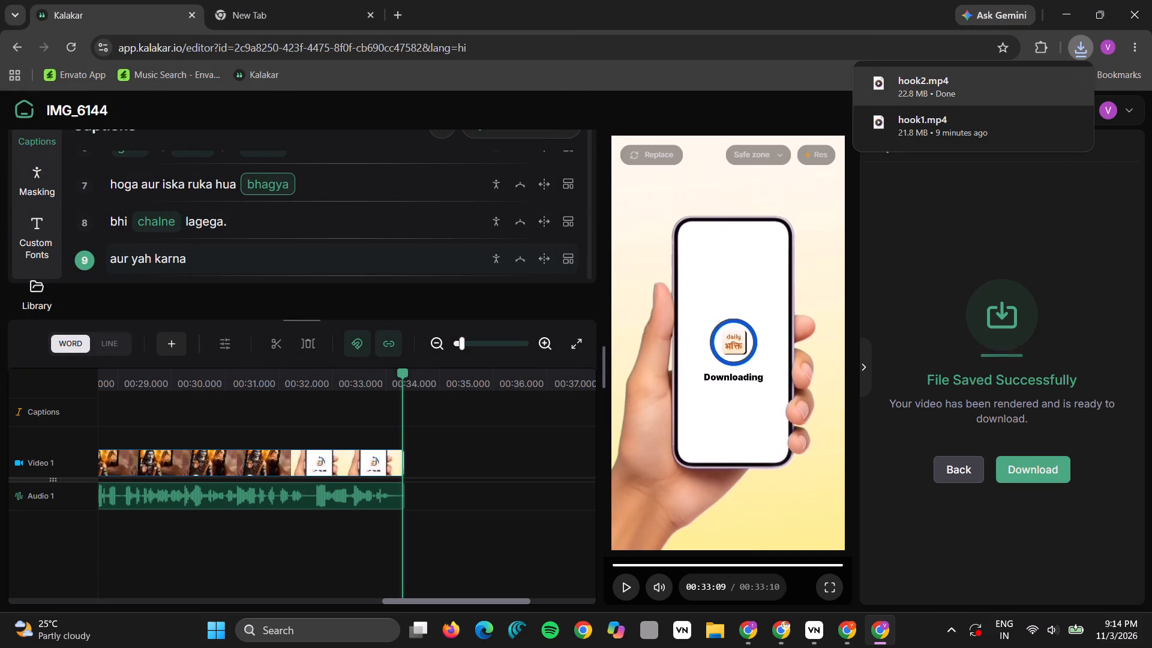
{"action": "left_click_drag", "start_coordinate": [910, 647], "coordinate": [880, 628]}
{"action": "left_click_drag", "start_coordinate": [880, 628], "coordinate": [841, 622]}
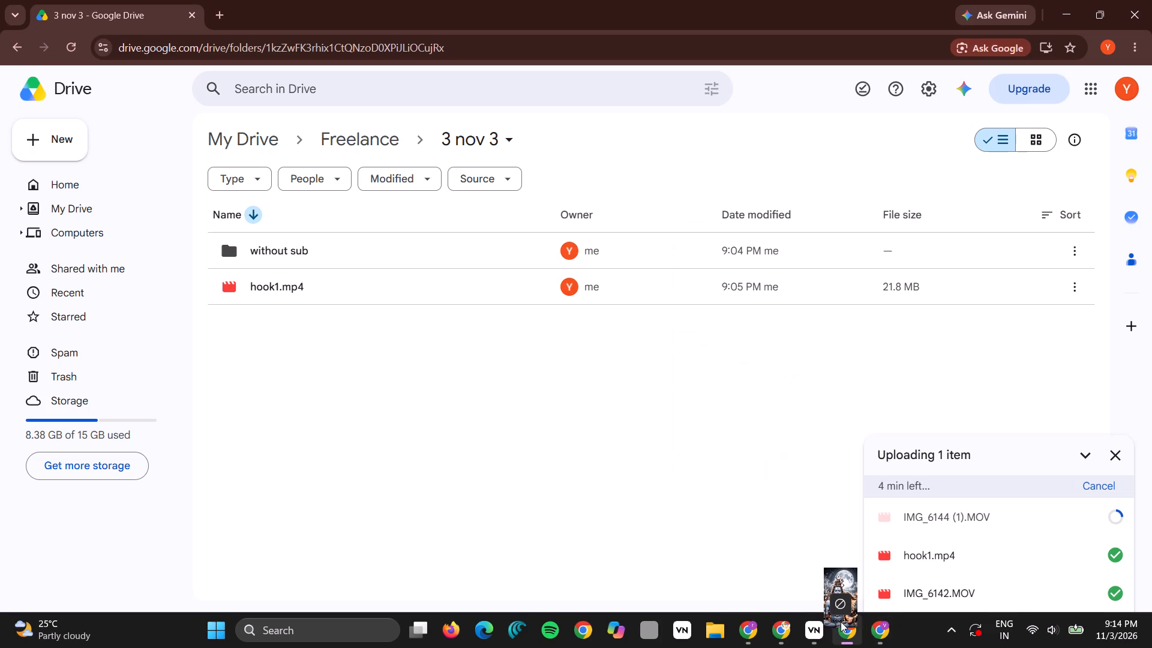
{"action": "left_click_drag", "start_coordinate": [841, 622], "coordinate": [719, 424]}
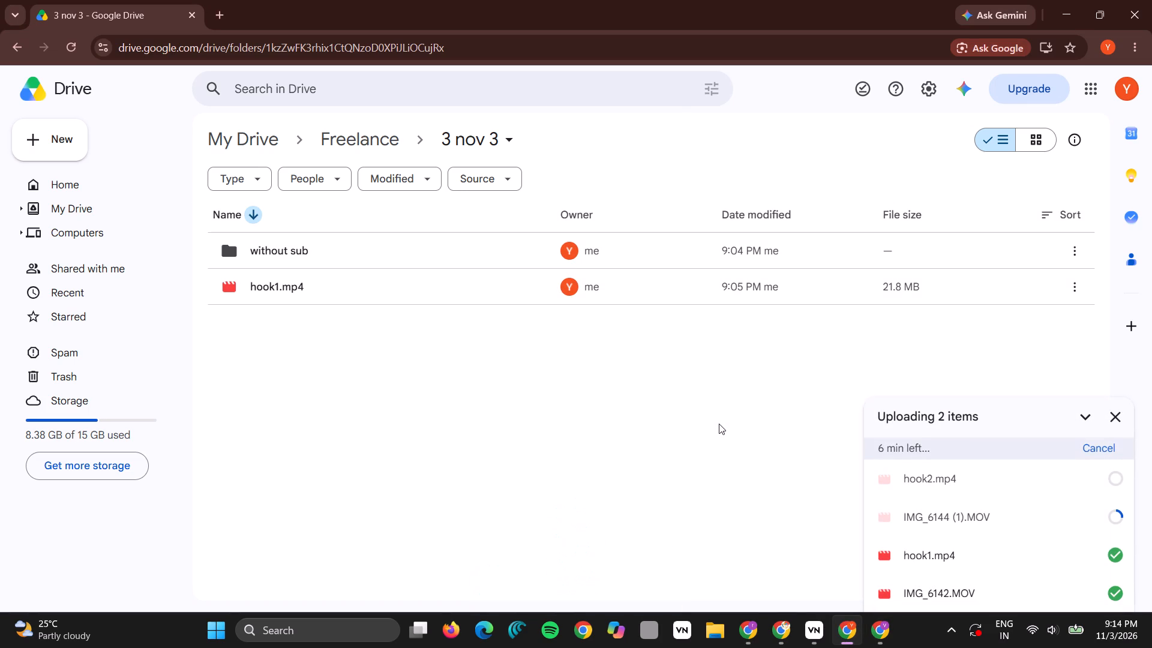
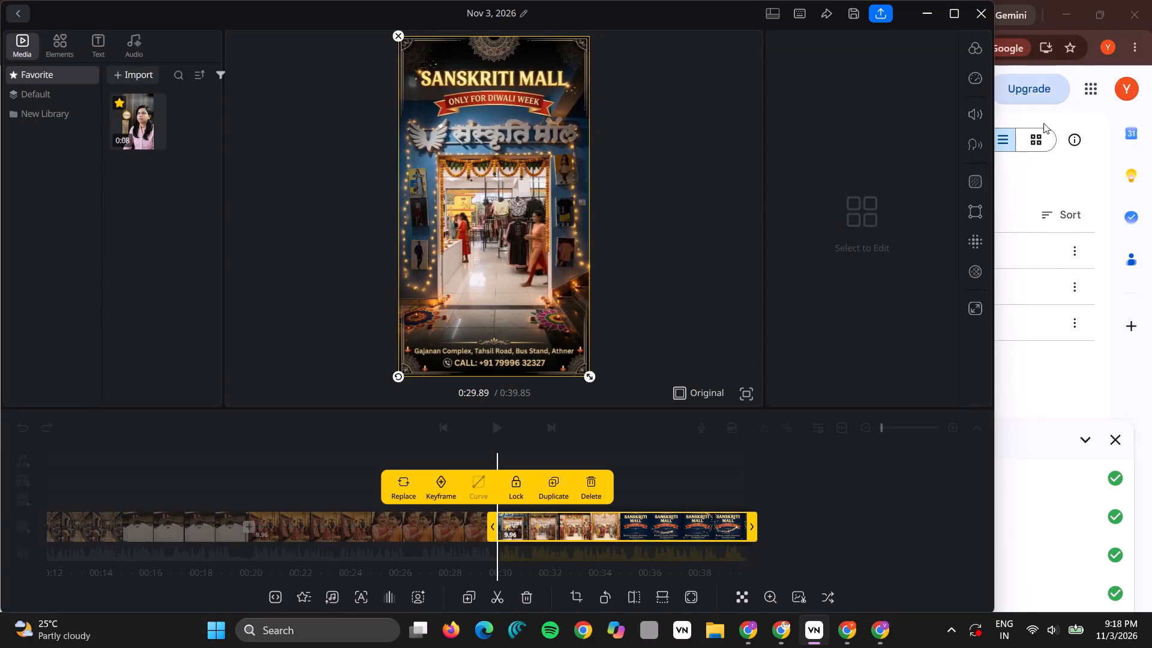
Switch to Google Drive and rename IMG_6144 (1).MOV in the without sub folder as hook2.MOV.
{"action": "left_click", "coordinate": [1028, 407]}
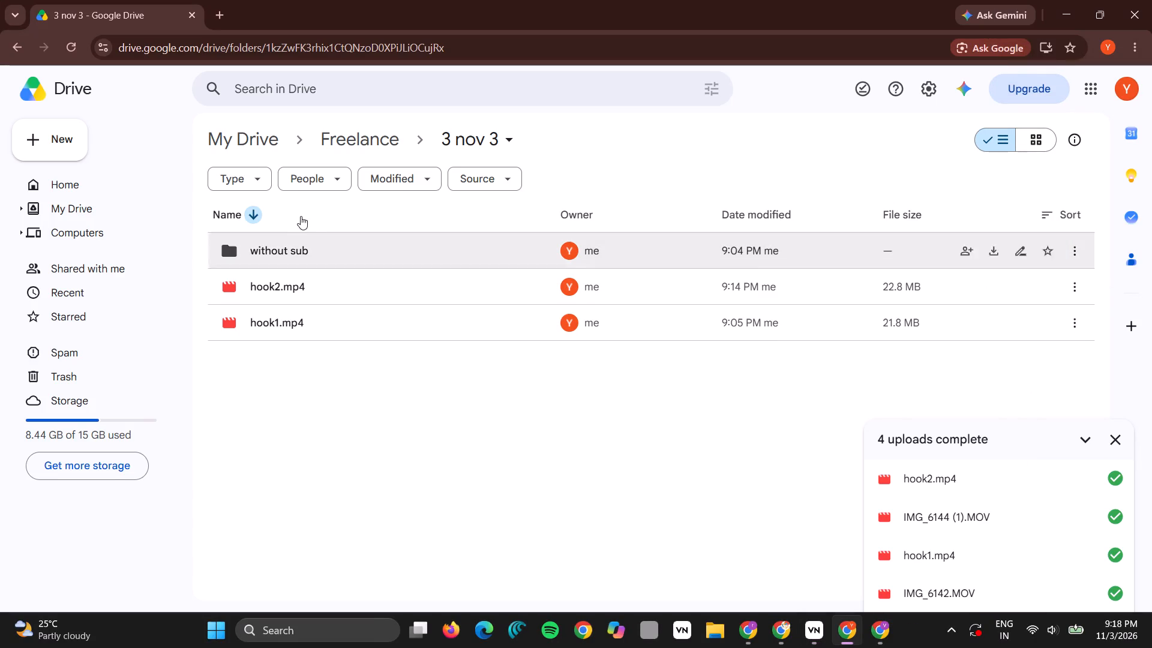
{"action": "double_click", "coordinate": [292, 251]}
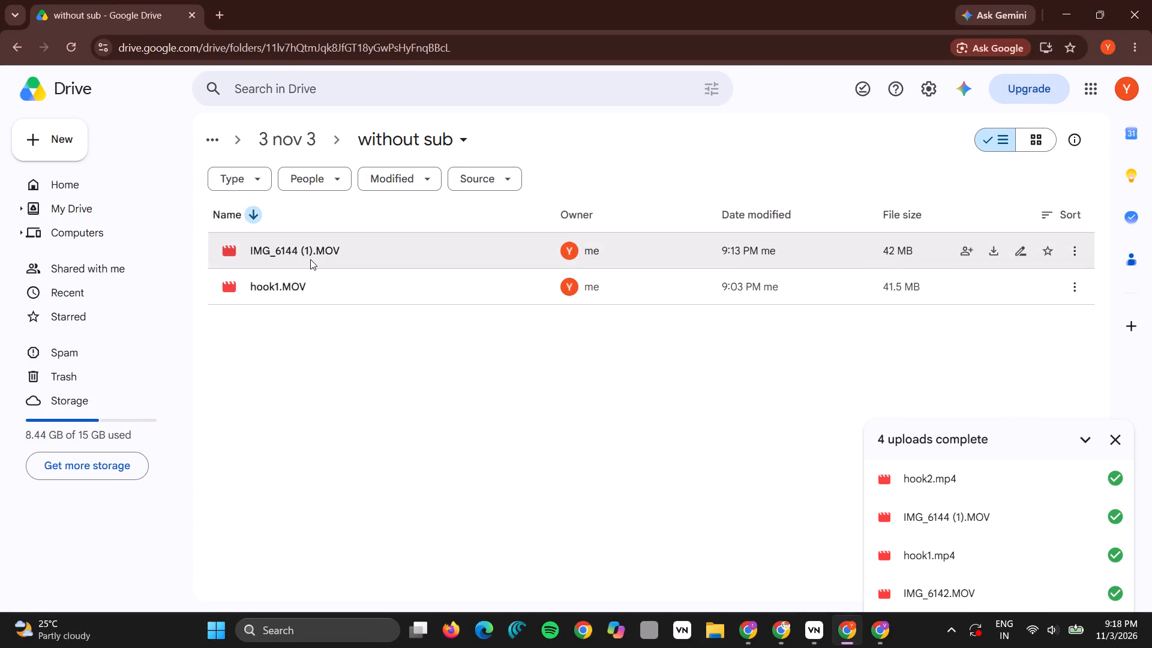
{"action": "right_click", "coordinate": [310, 259]}
{"action": "left_click_drag", "start_coordinate": [386, 350], "coordinate": [384, 344]}
{"action": "left_click", "coordinate": [384, 344]}
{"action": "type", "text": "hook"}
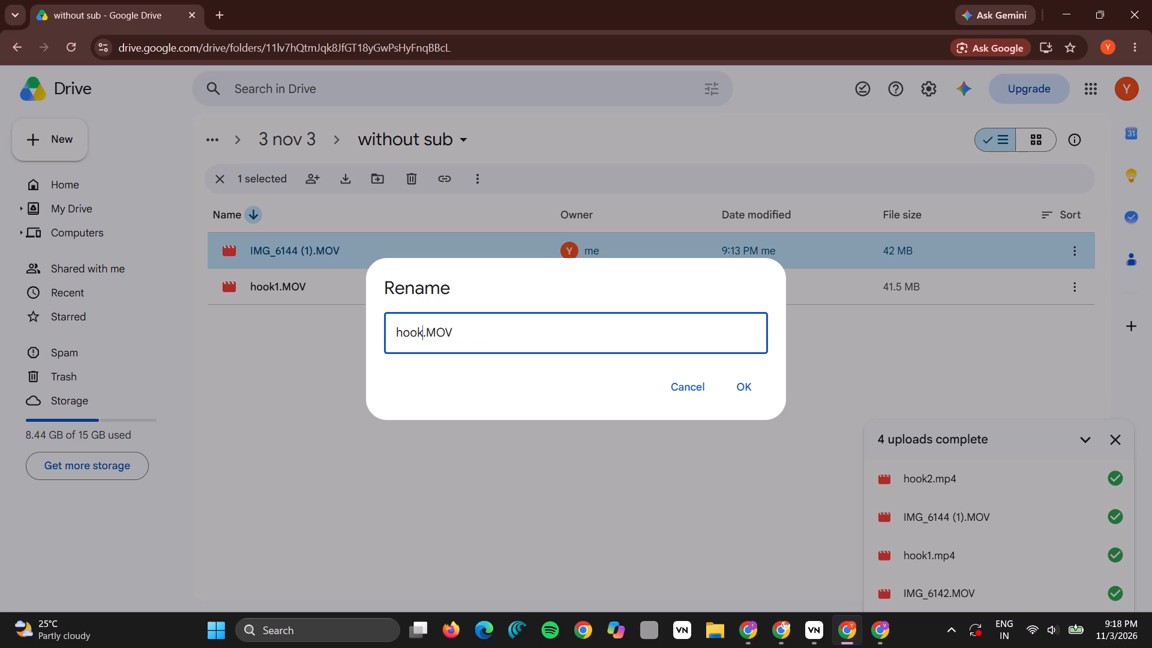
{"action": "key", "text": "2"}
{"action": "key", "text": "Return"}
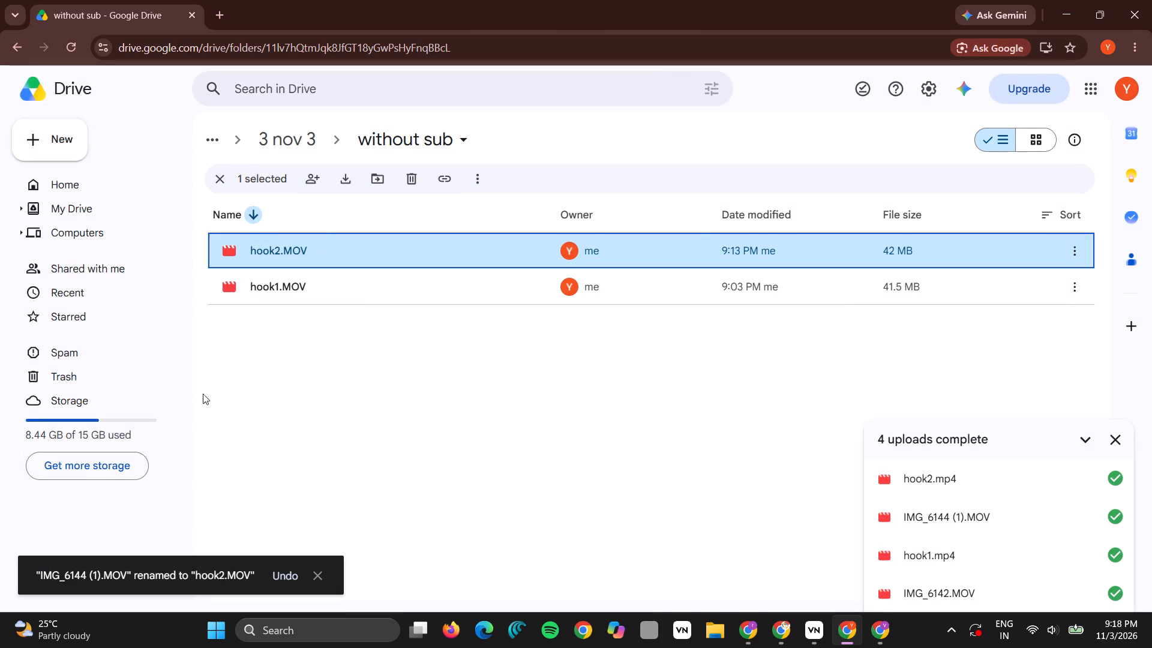
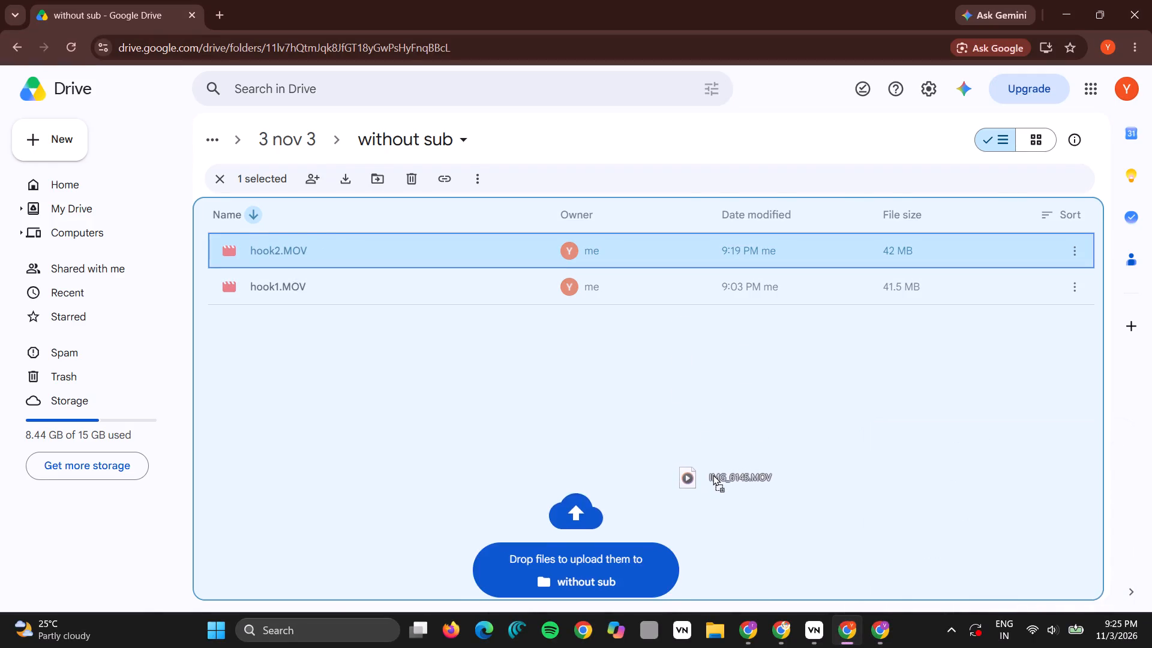
Upload IMG_6145.MOV into the without sub folder and go back to the 3 nov 3 folder.
{"action": "right_click", "coordinate": [584, 237]}
{"action": "left_click", "coordinate": [454, 332]}
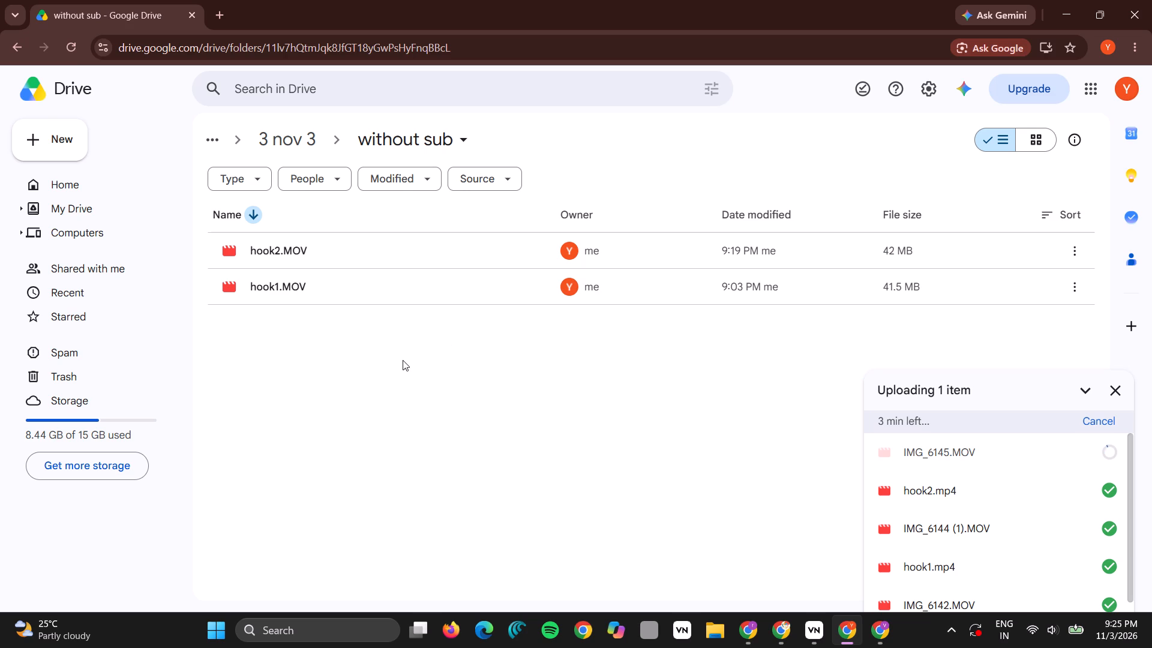
{"action": "left_click", "coordinate": [17, 37]}
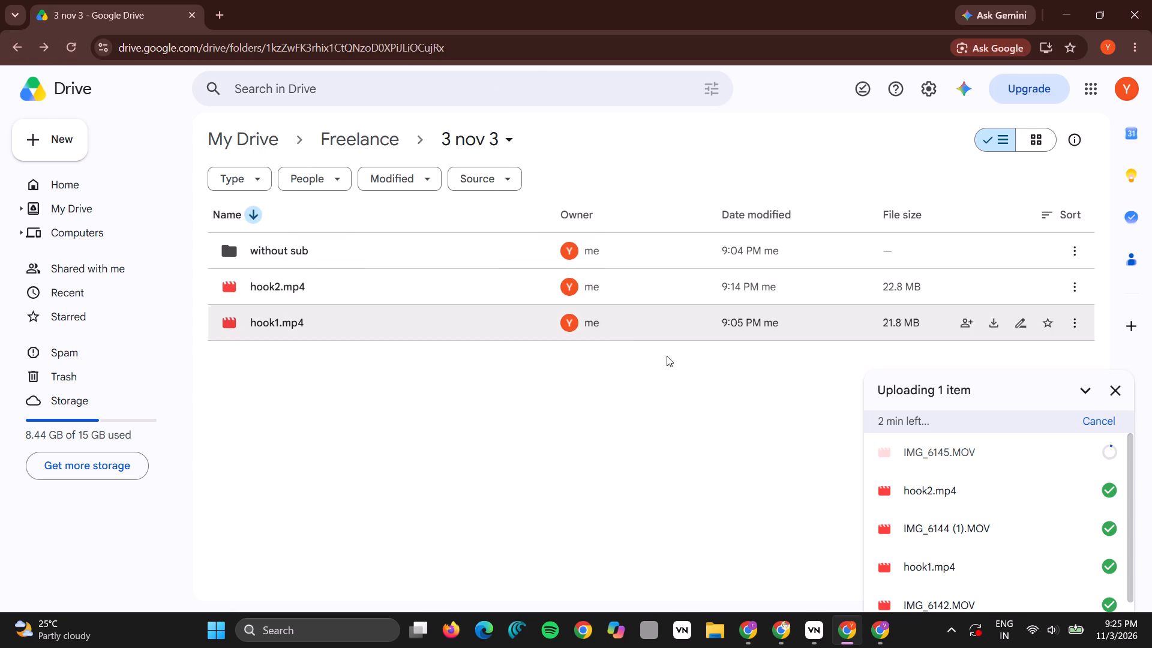
Switch to the Kalakar editor window showing the exported IMG_6144 project.
{"action": "left_click", "coordinate": [879, 631]}
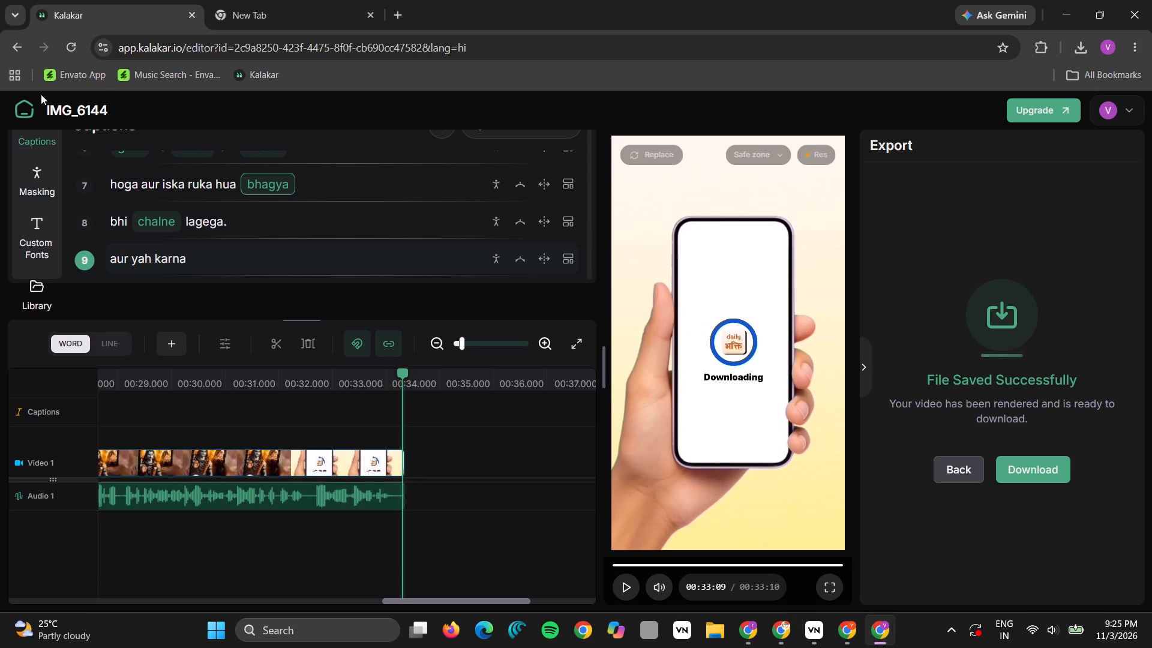
Return to the Kalakar home page and bring in the downloaded IMG_6145.MOV from the WhatsApp browser window for upload.
{"action": "left_click", "coordinate": [22, 101]}
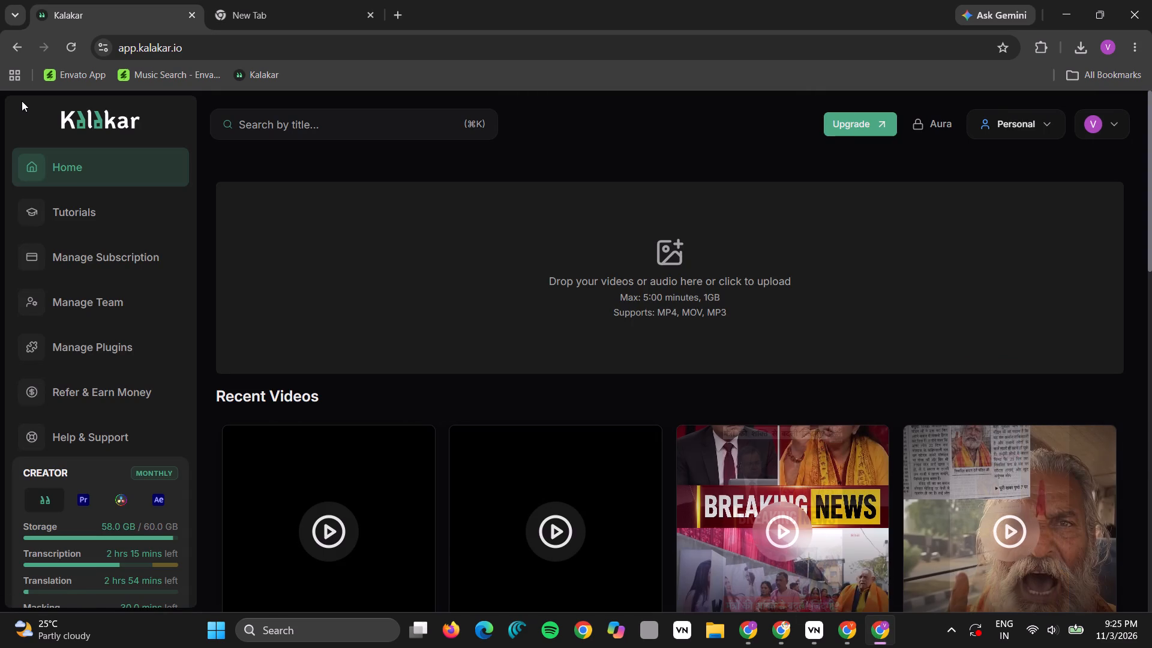
{"action": "left_click", "coordinate": [856, 630]}
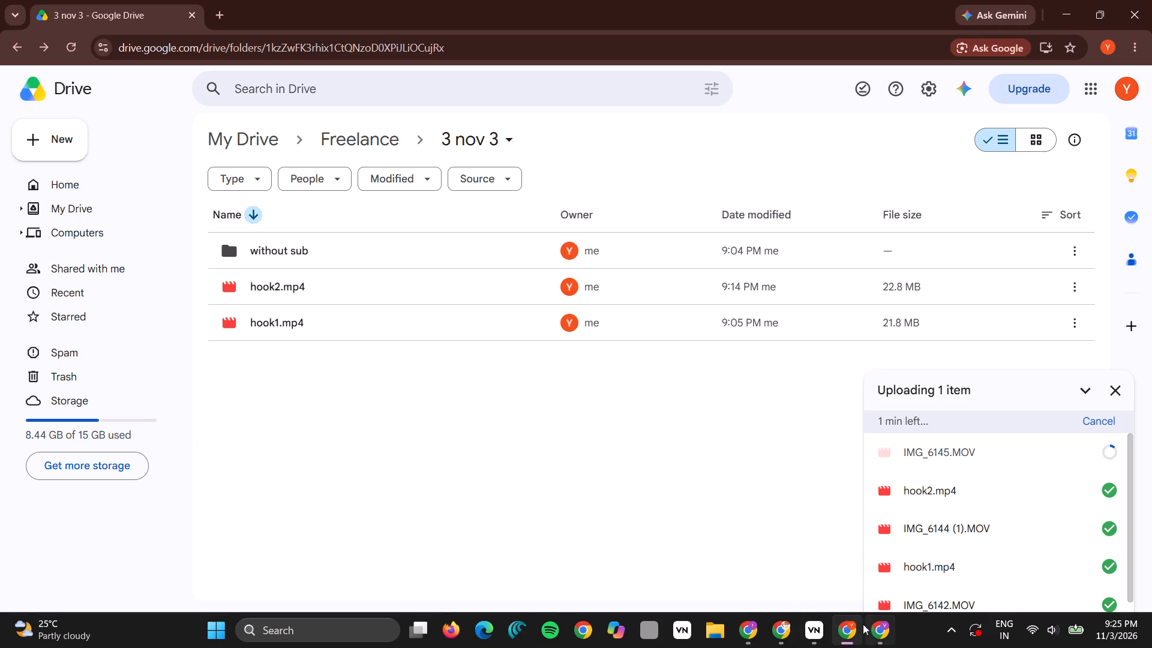
{"action": "left_click", "coordinate": [760, 628]}
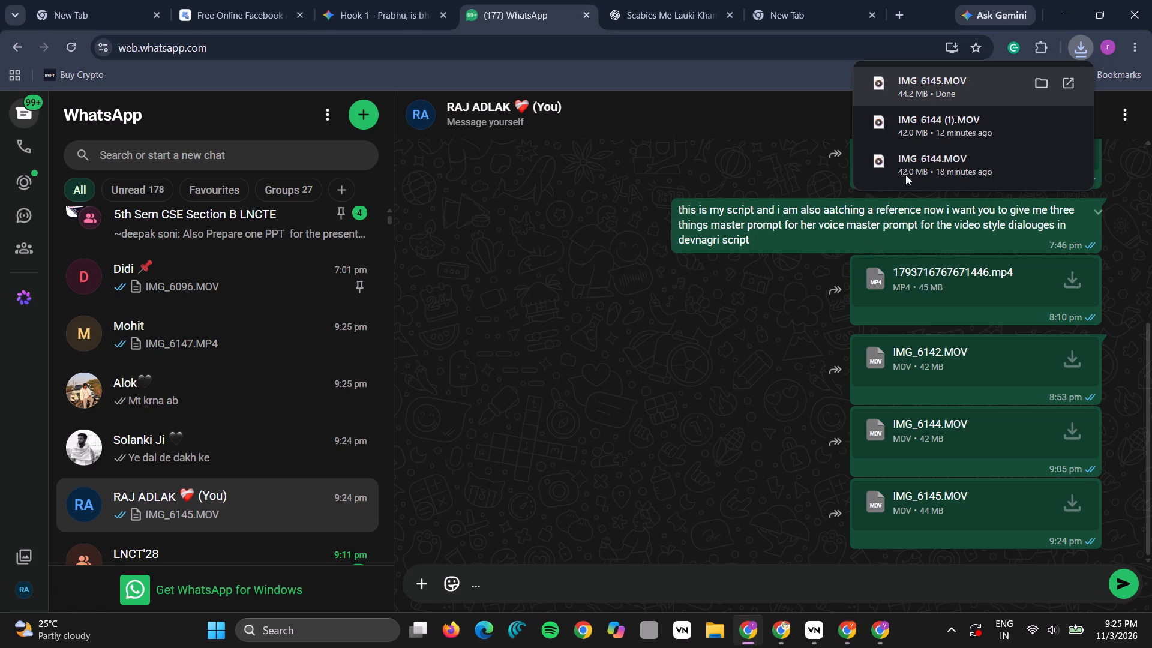
{"action": "left_click_drag", "start_coordinate": [914, 83], "coordinate": [914, 100]}
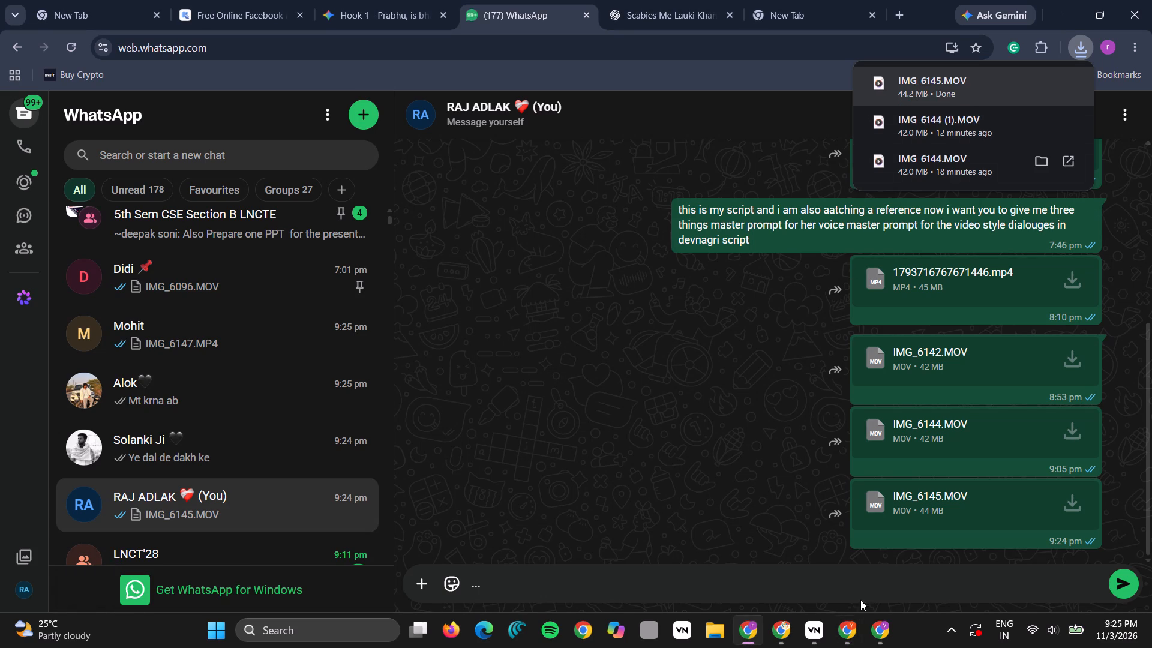
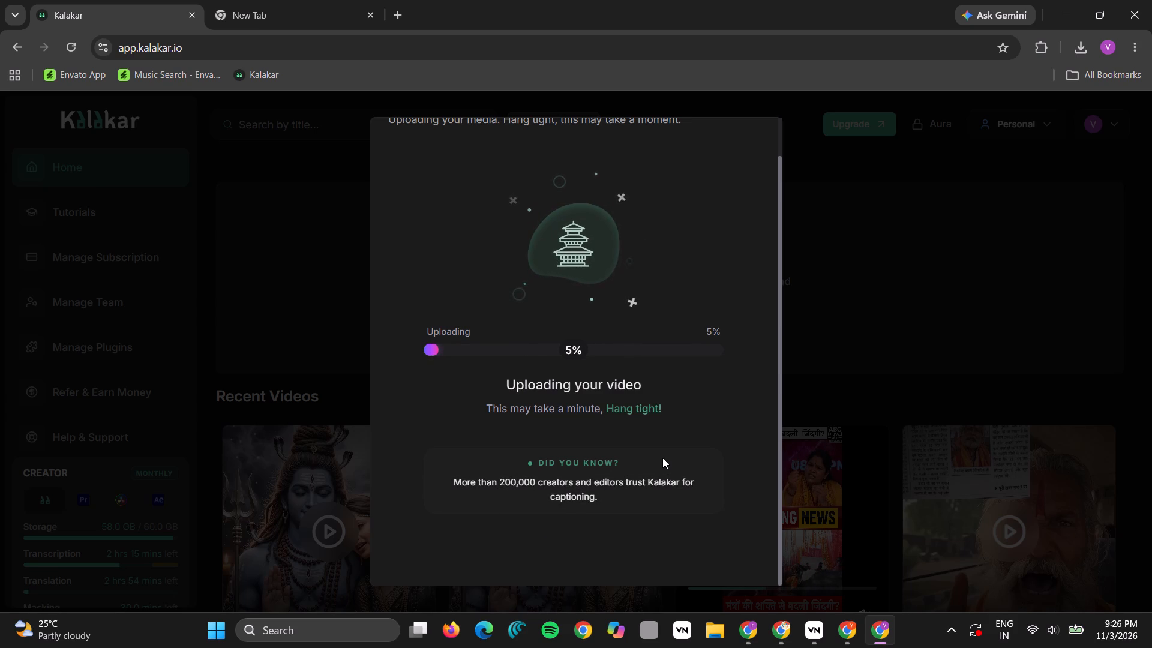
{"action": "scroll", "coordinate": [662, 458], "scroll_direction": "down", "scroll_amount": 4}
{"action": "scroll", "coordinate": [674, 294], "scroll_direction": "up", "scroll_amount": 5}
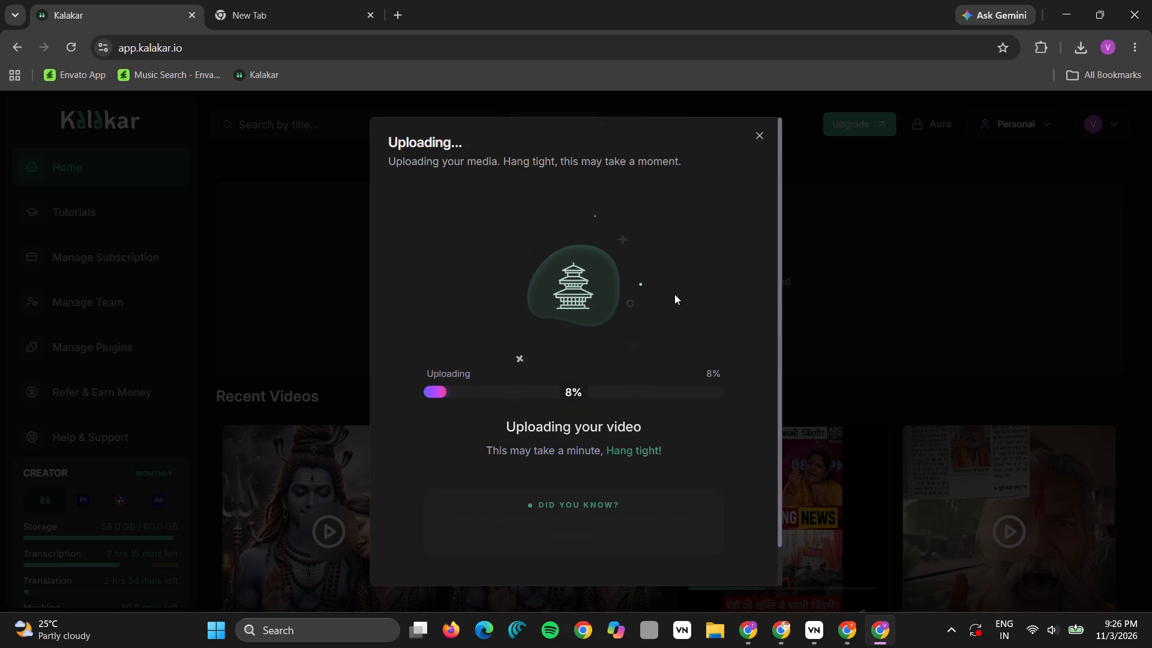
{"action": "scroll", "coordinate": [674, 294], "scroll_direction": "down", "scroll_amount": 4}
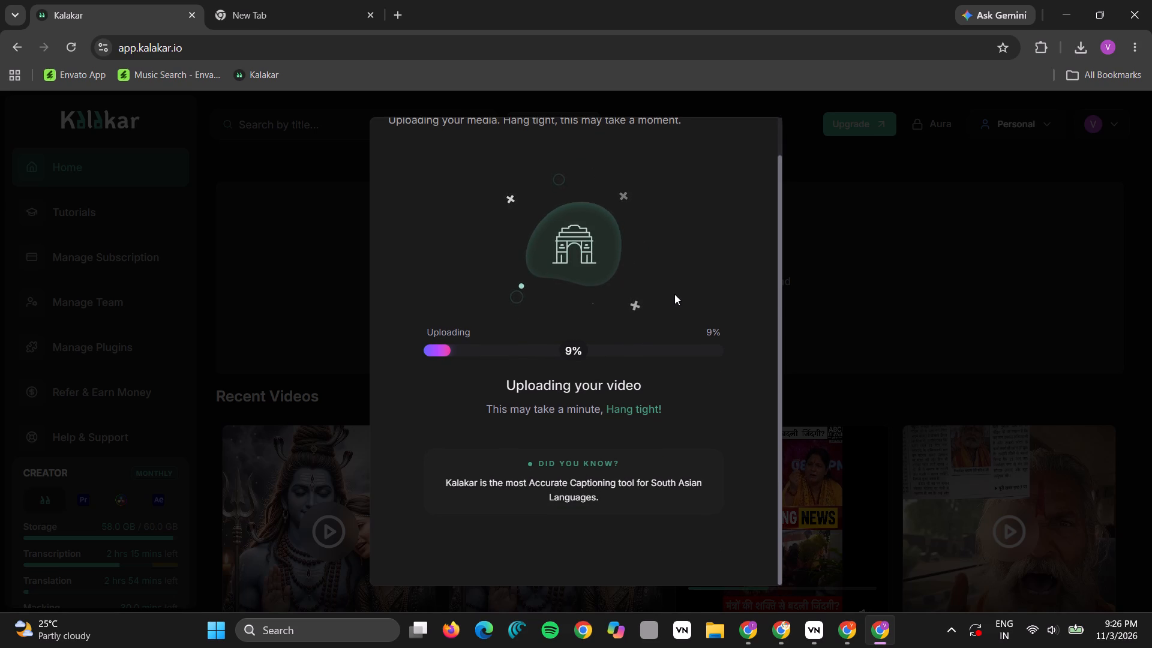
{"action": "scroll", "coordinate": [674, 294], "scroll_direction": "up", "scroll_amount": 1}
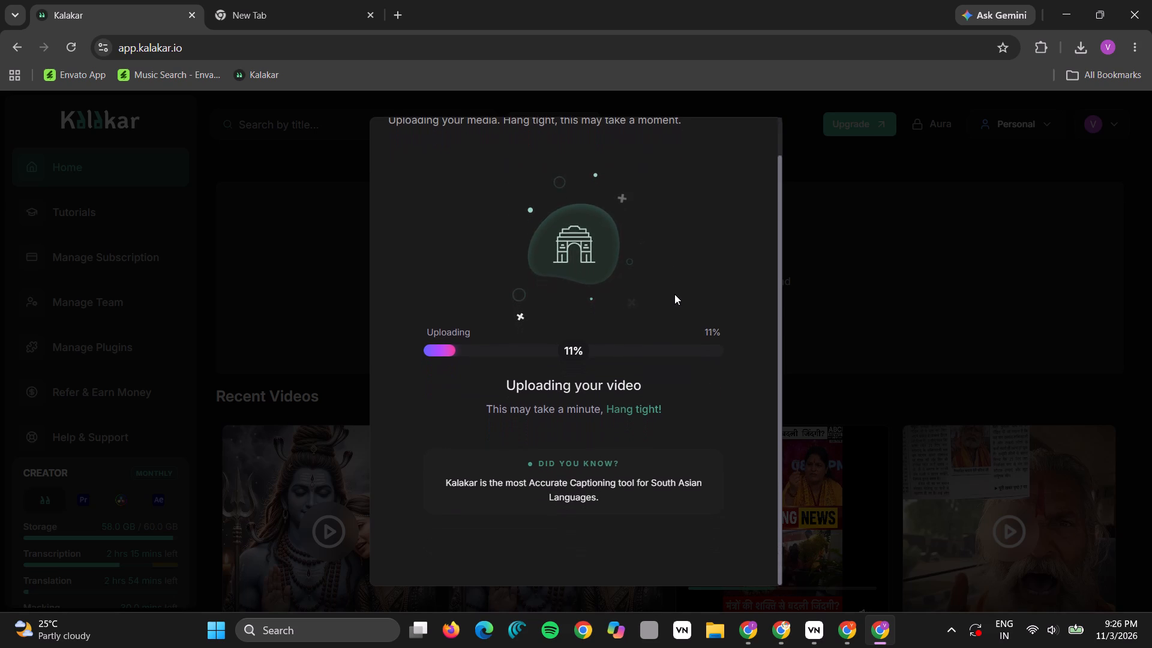
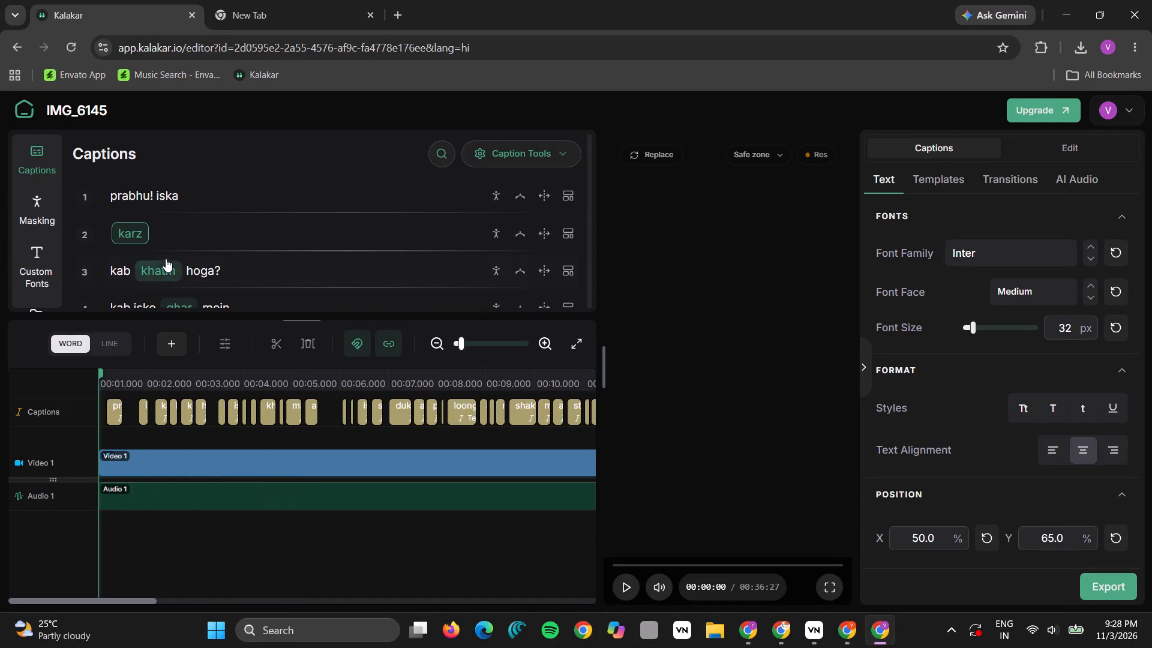
Move the word "karz" up to the first caption line, after "prabhu! iska".
{"action": "left_click", "coordinate": [134, 230]}
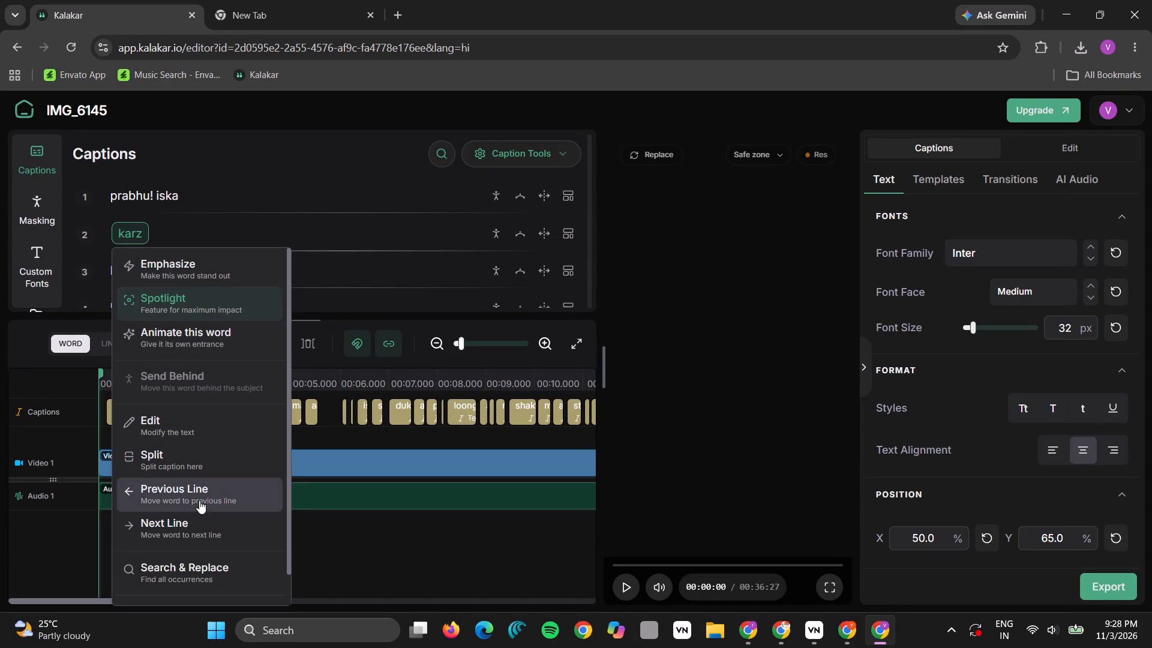
{"action": "left_click", "coordinate": [199, 500]}
Regroup the caption words so "khushiyon" and "ka" share one line with "maahaul aayega?".
{"action": "scroll", "coordinate": [179, 272], "scroll_direction": "down", "scroll_amount": 1}
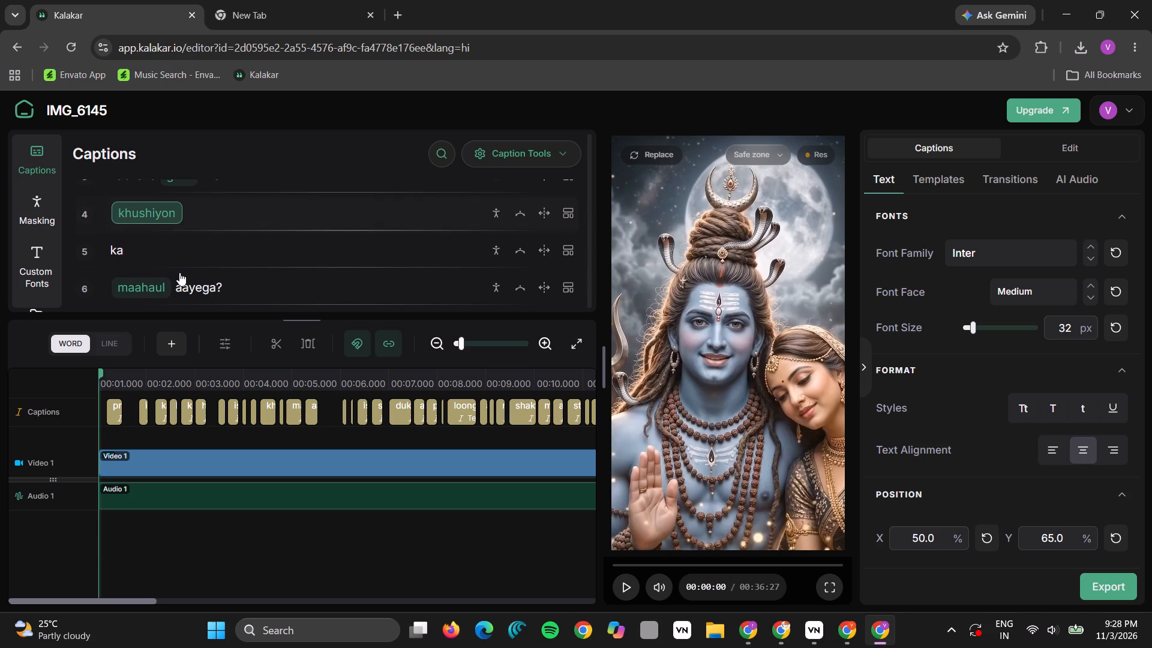
{"action": "left_click", "coordinate": [114, 256]}
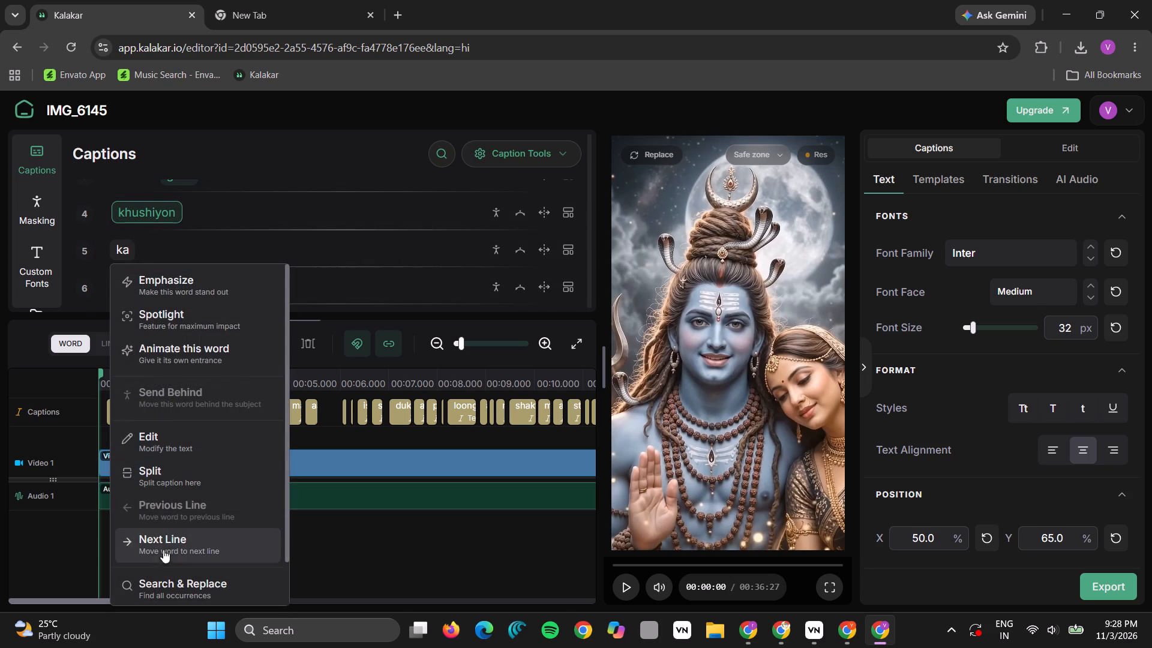
{"action": "left_click", "coordinate": [166, 545]}
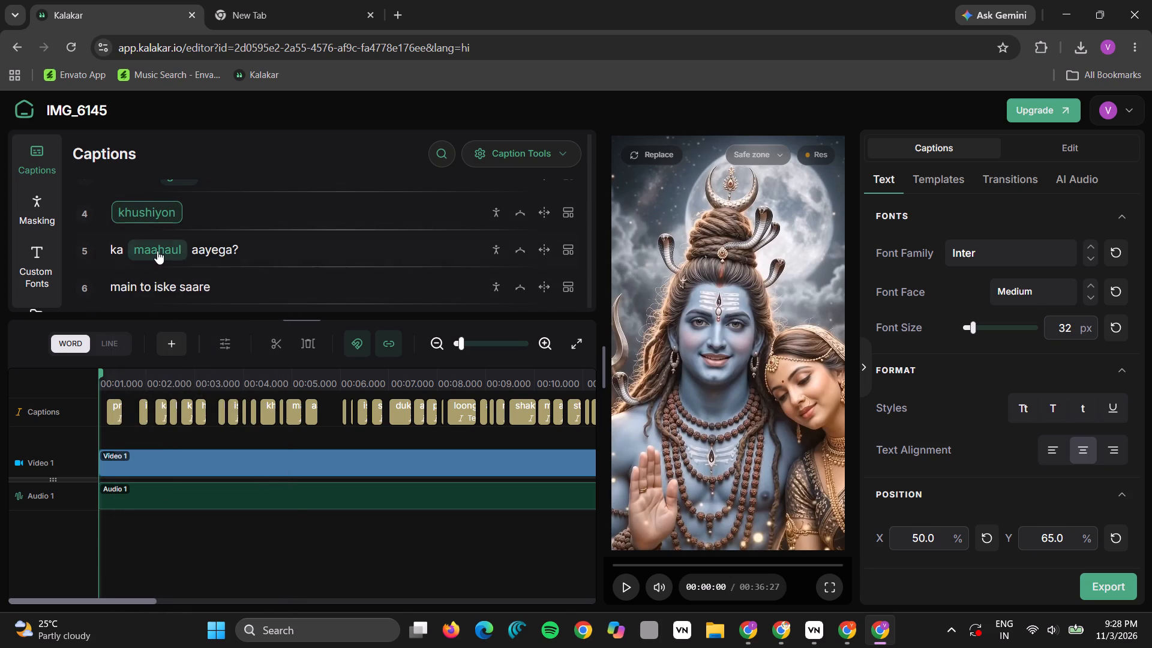
{"action": "scroll", "coordinate": [157, 251], "scroll_direction": "up", "scroll_amount": 1}
{"action": "left_click", "coordinate": [157, 251]}
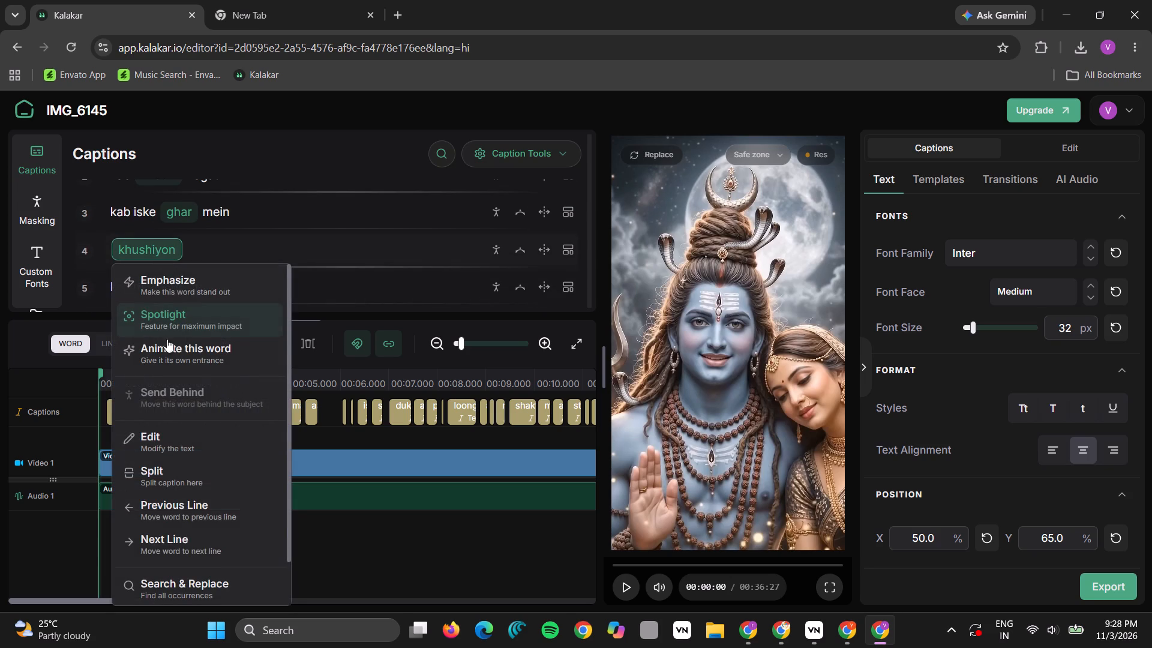
{"action": "left_click", "coordinate": [184, 520]}
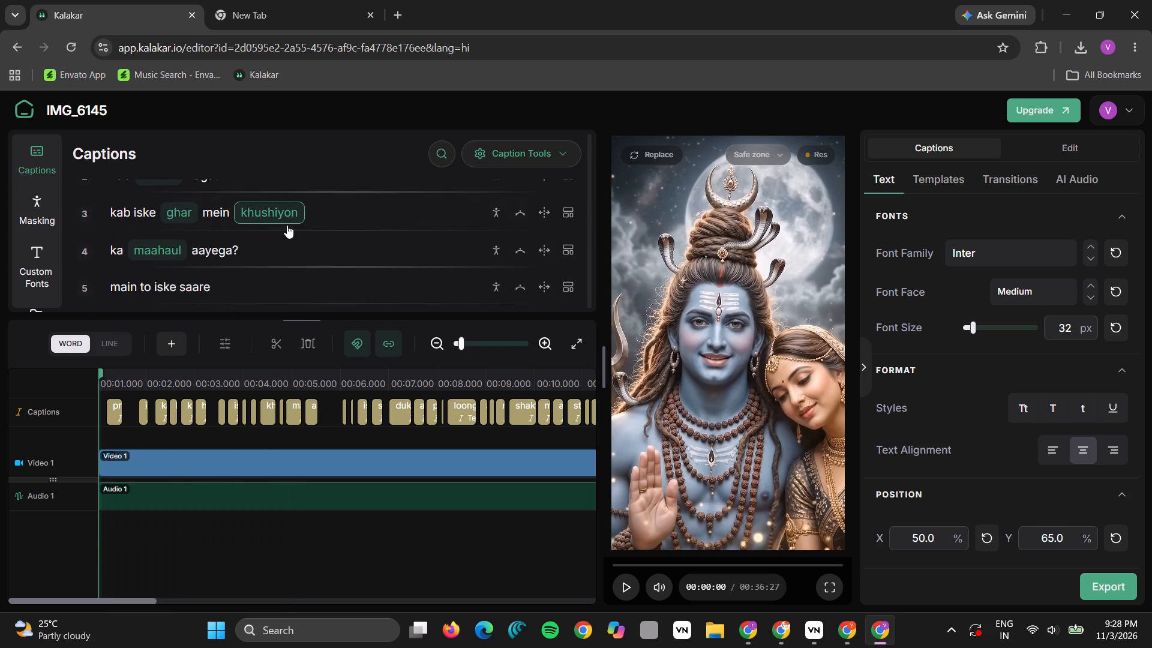
{"action": "left_click", "coordinate": [280, 208]}
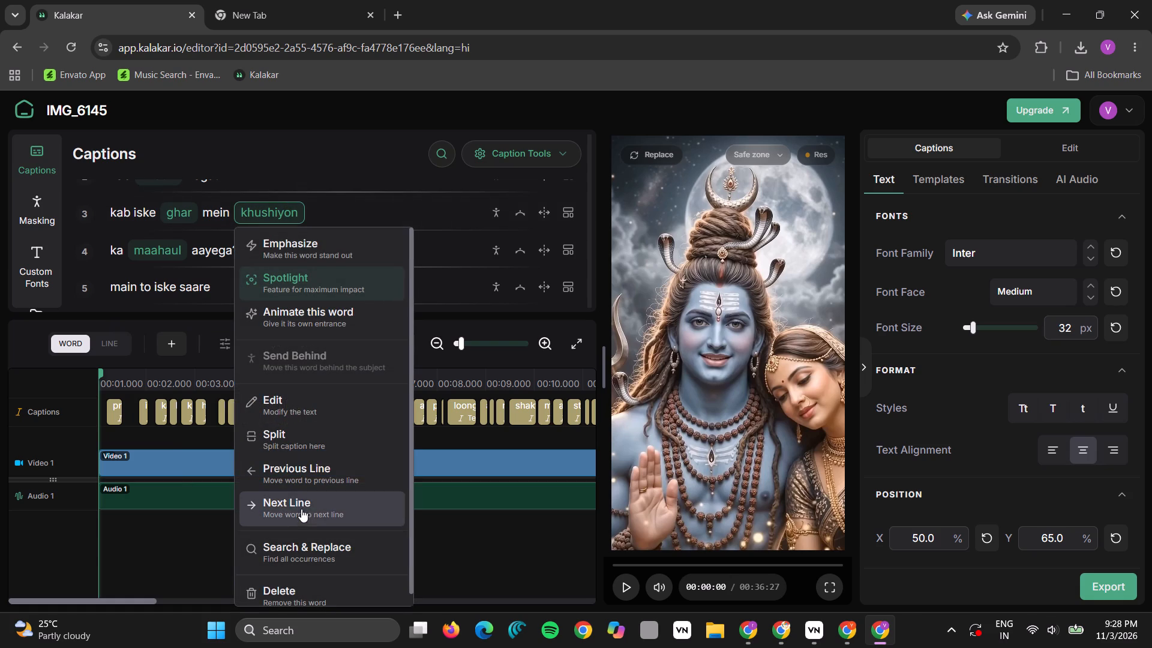
{"action": "left_click", "coordinate": [301, 497]}
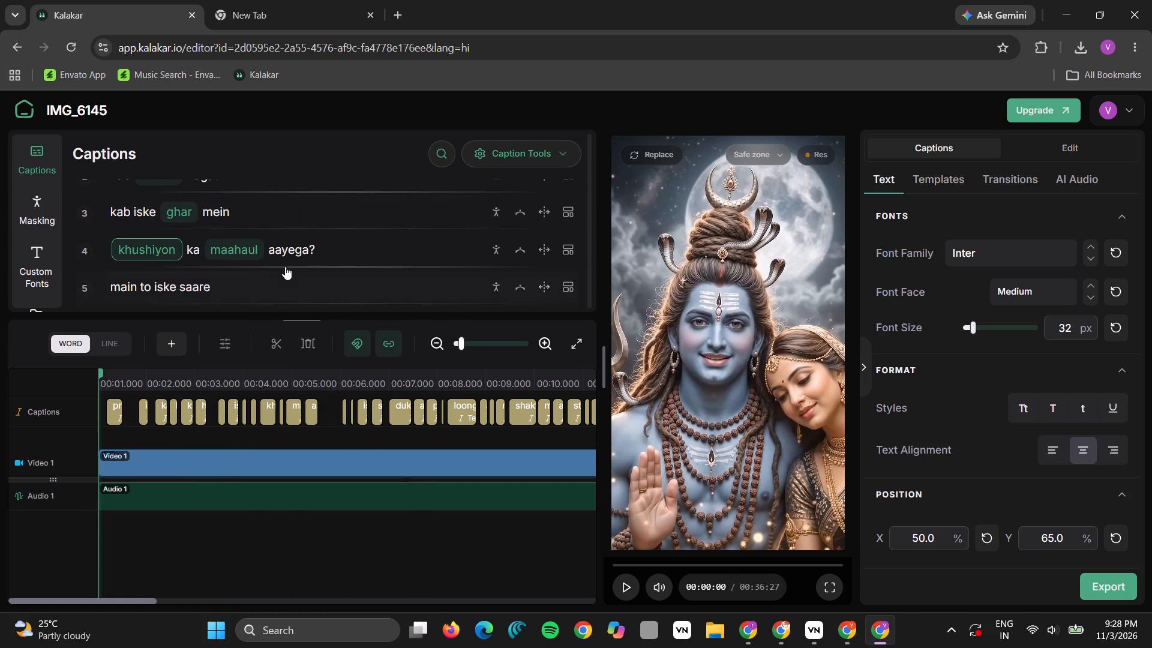
Regroup the captions so "khushiyon ka maahaul" forms one line and "aayega?" starts the following line before "main to iske saare".
{"action": "left_click", "coordinate": [286, 246]}
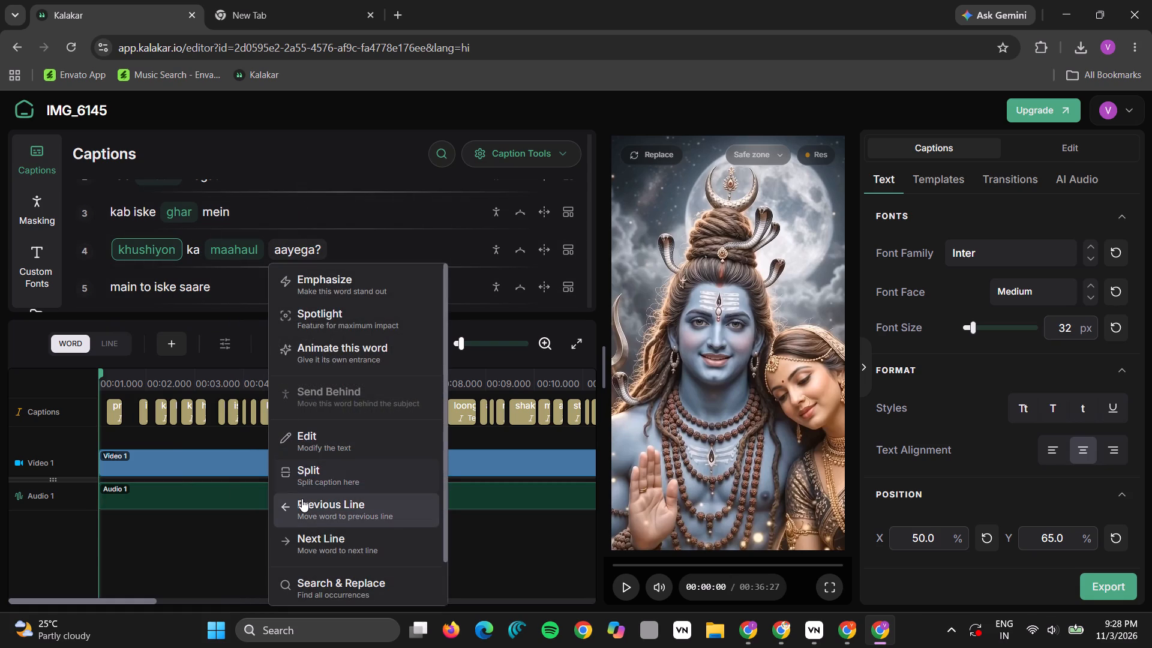
{"action": "left_click", "coordinate": [302, 499]}
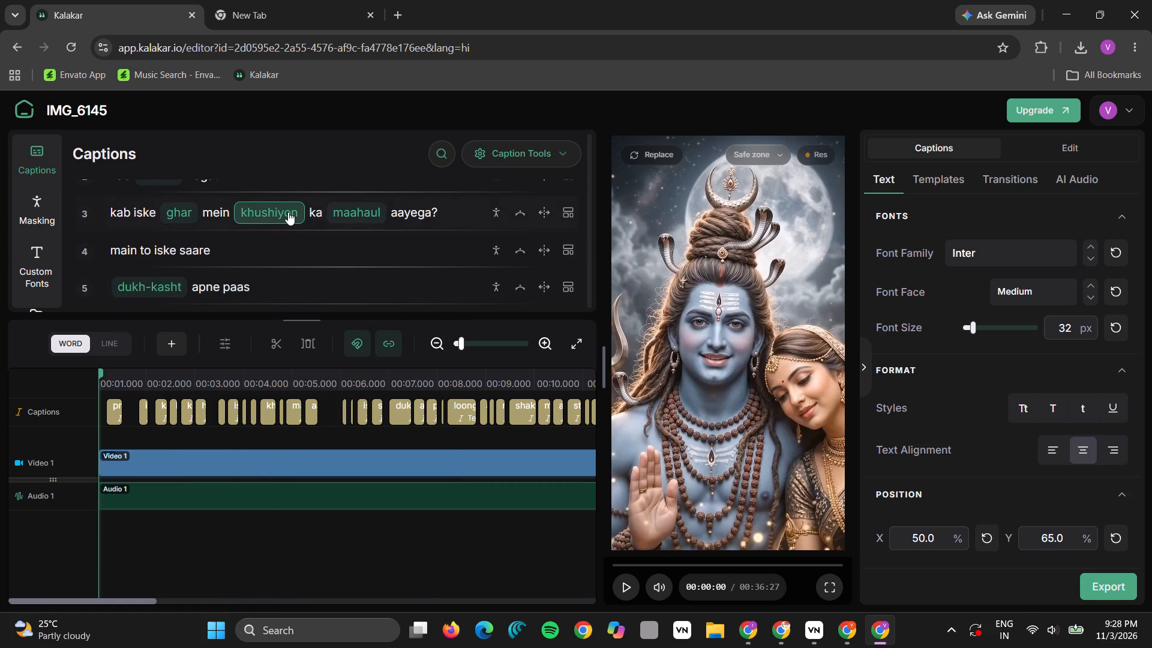
{"action": "left_click", "coordinate": [288, 212]}
{"action": "left_click", "coordinate": [306, 509]}
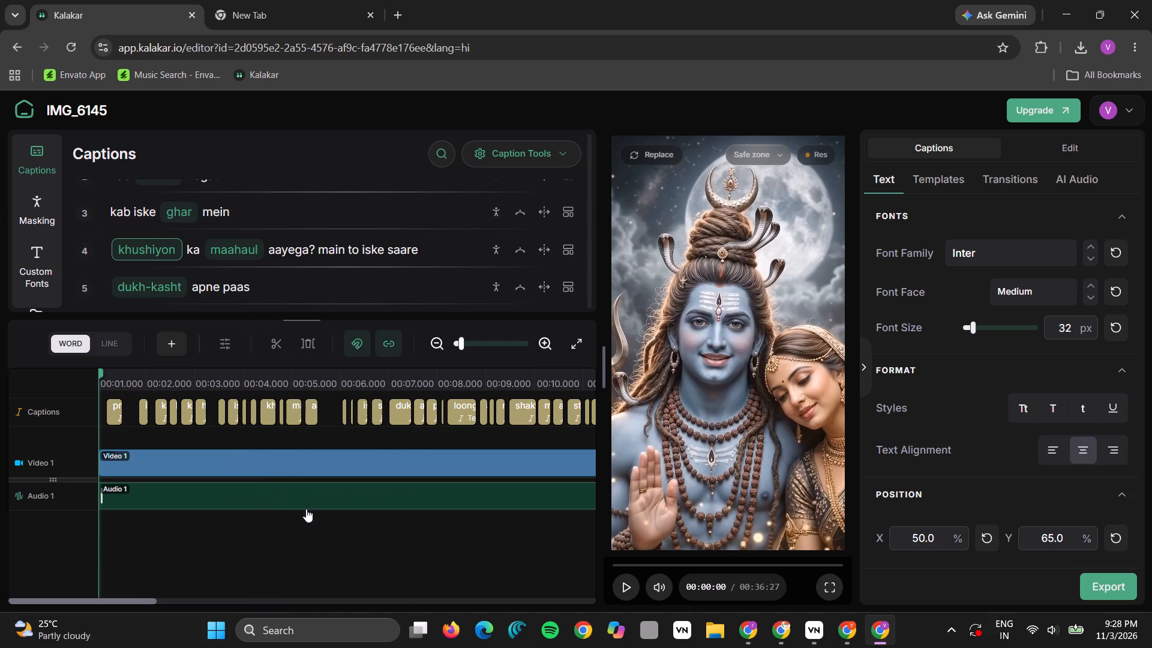
{"action": "left_click", "coordinate": [295, 245]}
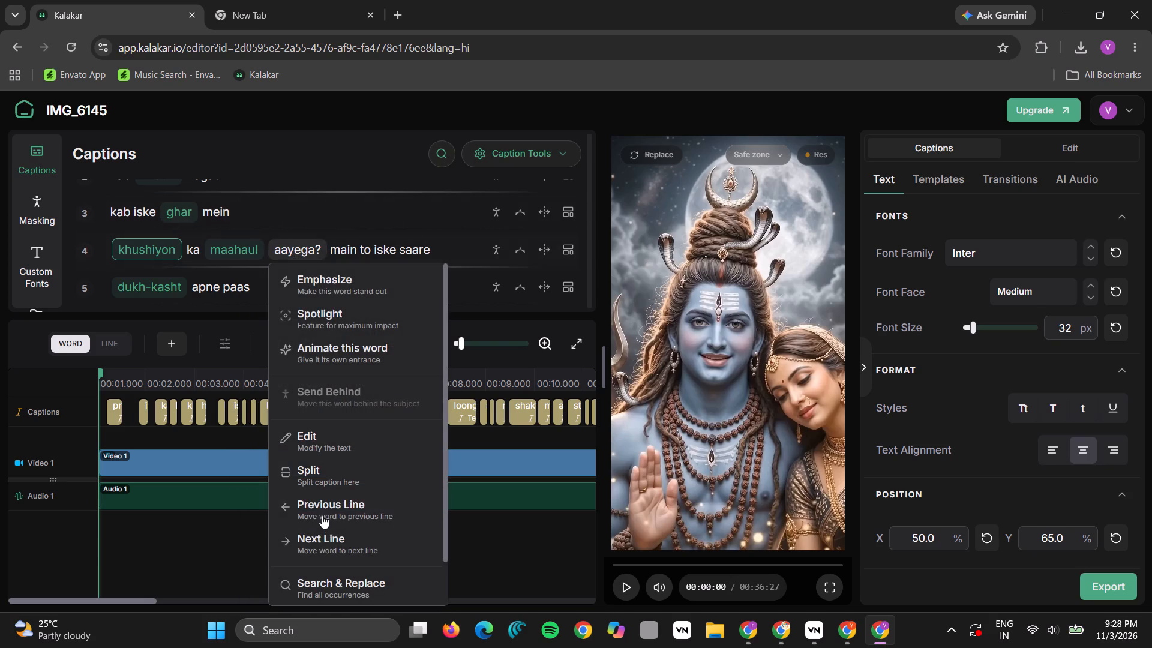
{"action": "left_click", "coordinate": [321, 533]}
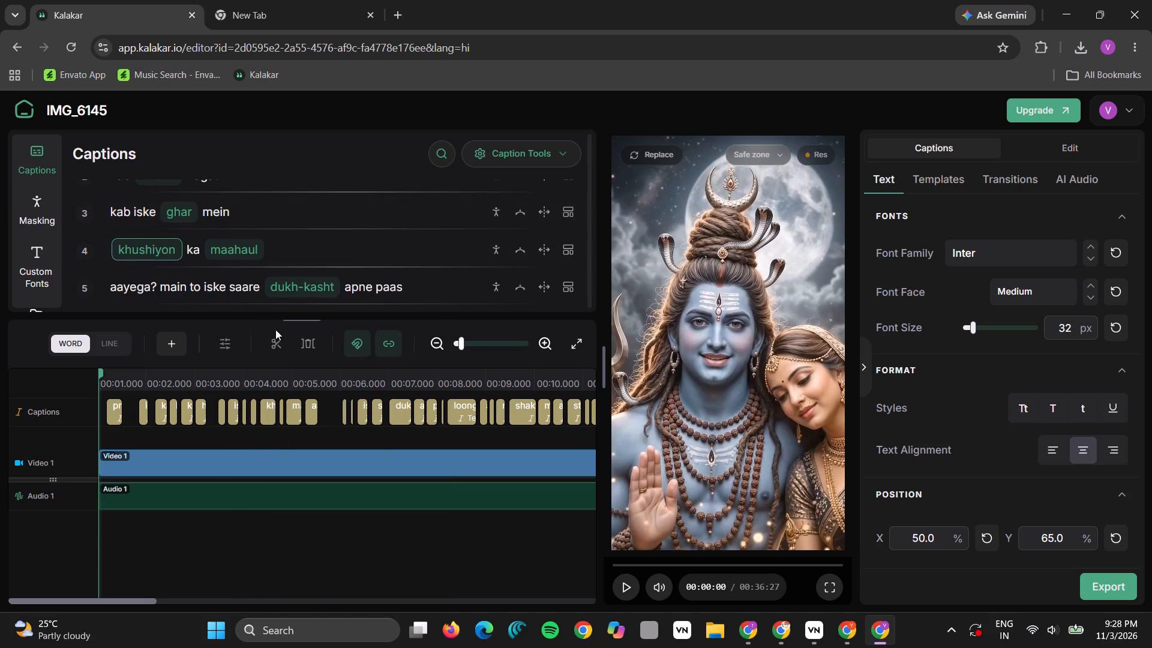
Move "dukh-kasht" to the next caption line, so it reads "dukh-kasht apne paas le loonga.".
{"action": "left_click", "coordinate": [275, 290]}
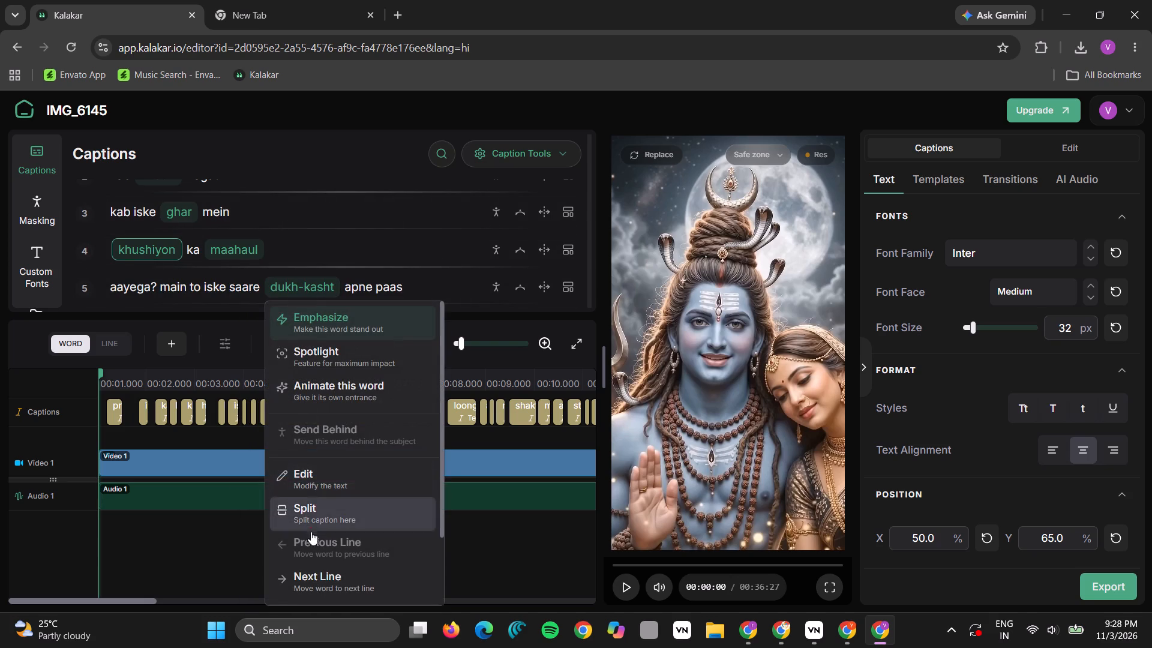
{"action": "scroll", "coordinate": [248, 263], "scroll_direction": "down", "scroll_amount": 1}
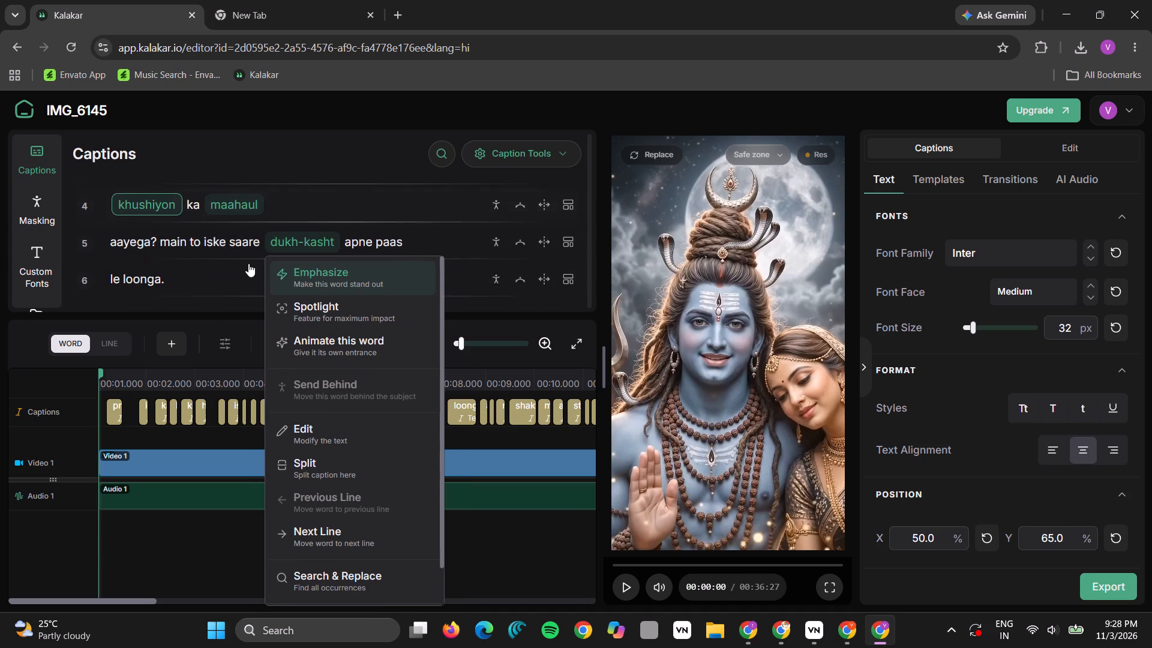
{"action": "scroll", "coordinate": [248, 263], "scroll_direction": "down", "scroll_amount": 1}
{"action": "left_click", "coordinate": [298, 220]}
{"action": "left_click", "coordinate": [298, 220]}
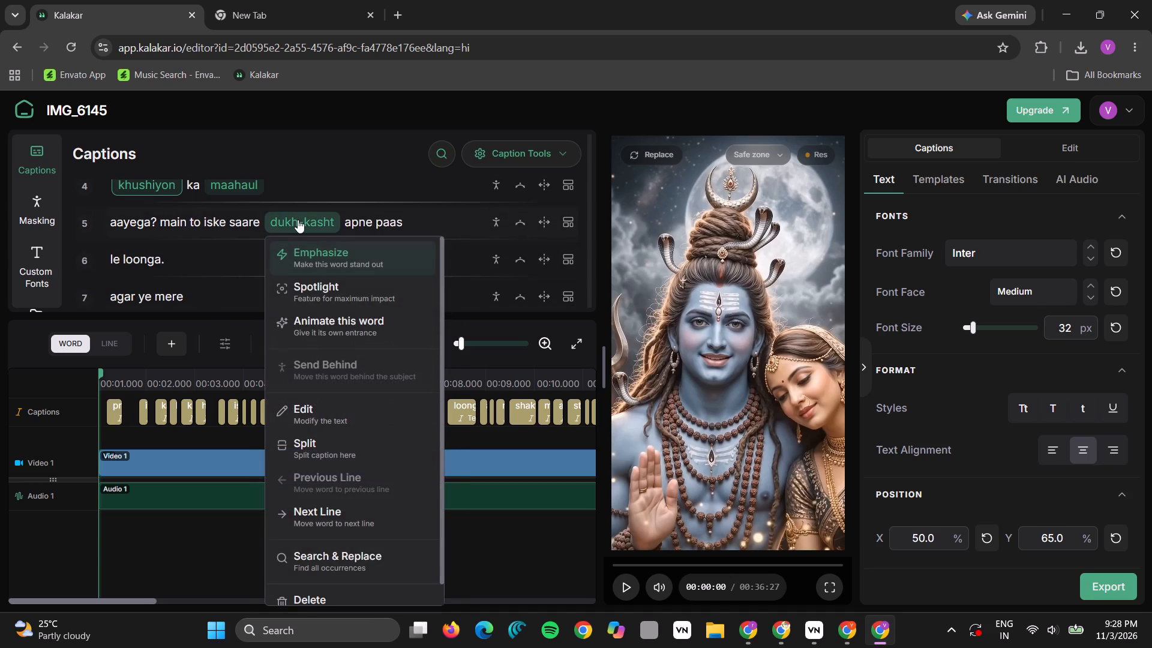
{"action": "left_click", "coordinate": [312, 509]}
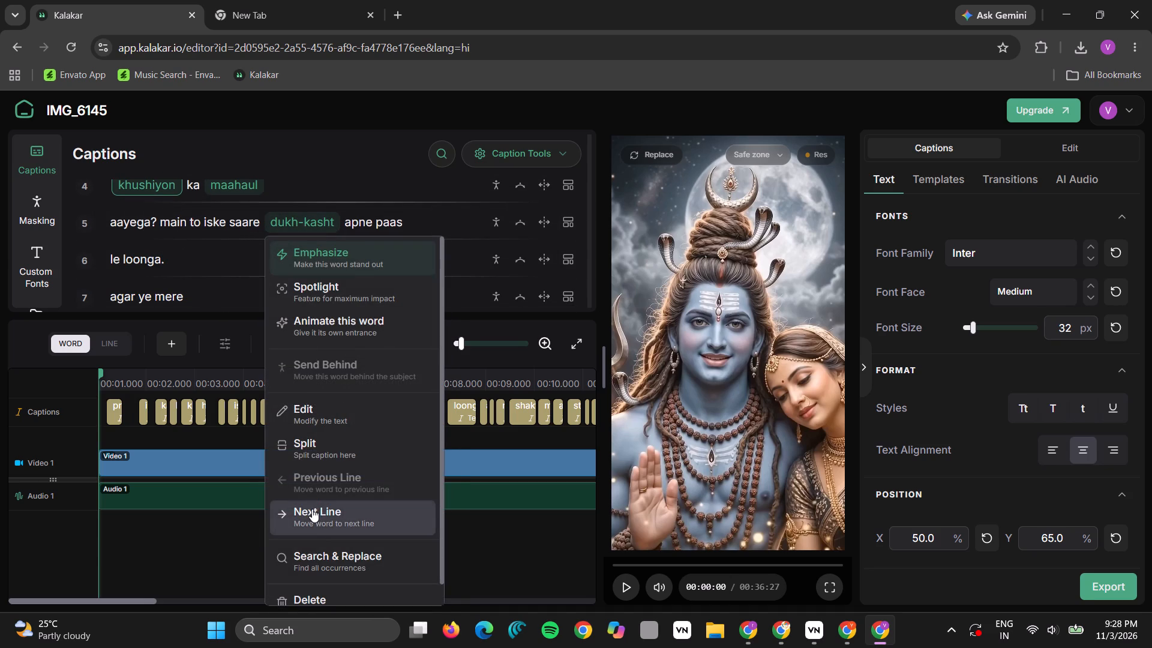
Move "shaktishaali" up to the "agar ye mere" caption and "mantr" down to the "apne status par" caption.
{"action": "scroll", "coordinate": [246, 275], "scroll_direction": "down", "scroll_amount": 1}
{"action": "left_click", "coordinate": [160, 269]}
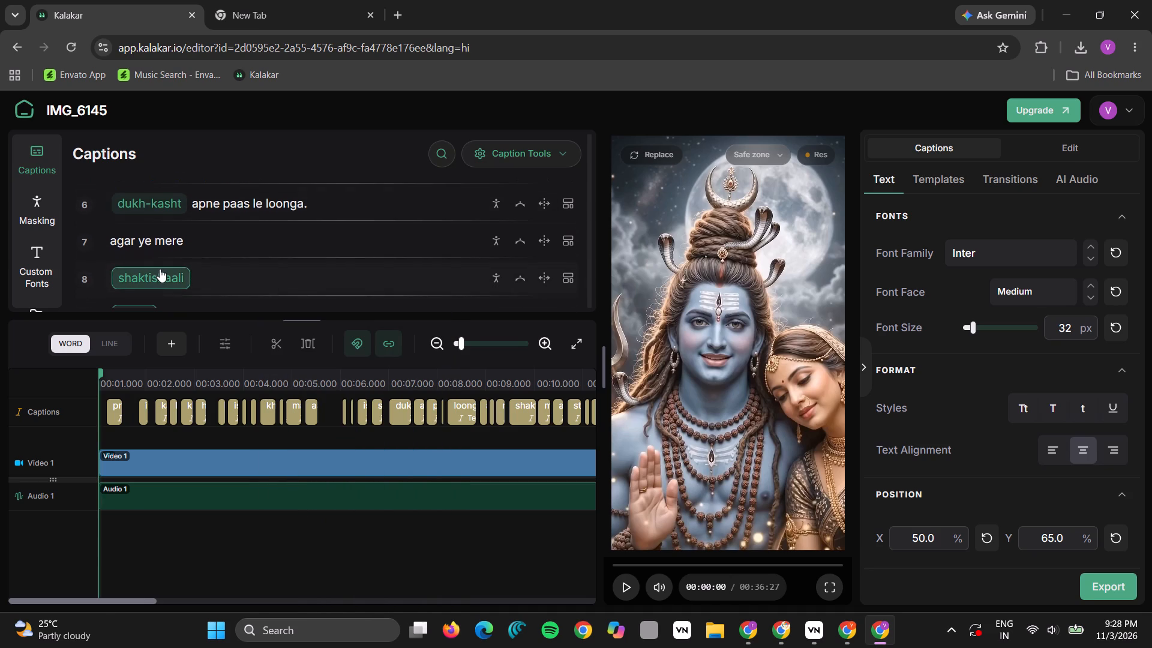
{"action": "left_click", "coordinate": [199, 526]}
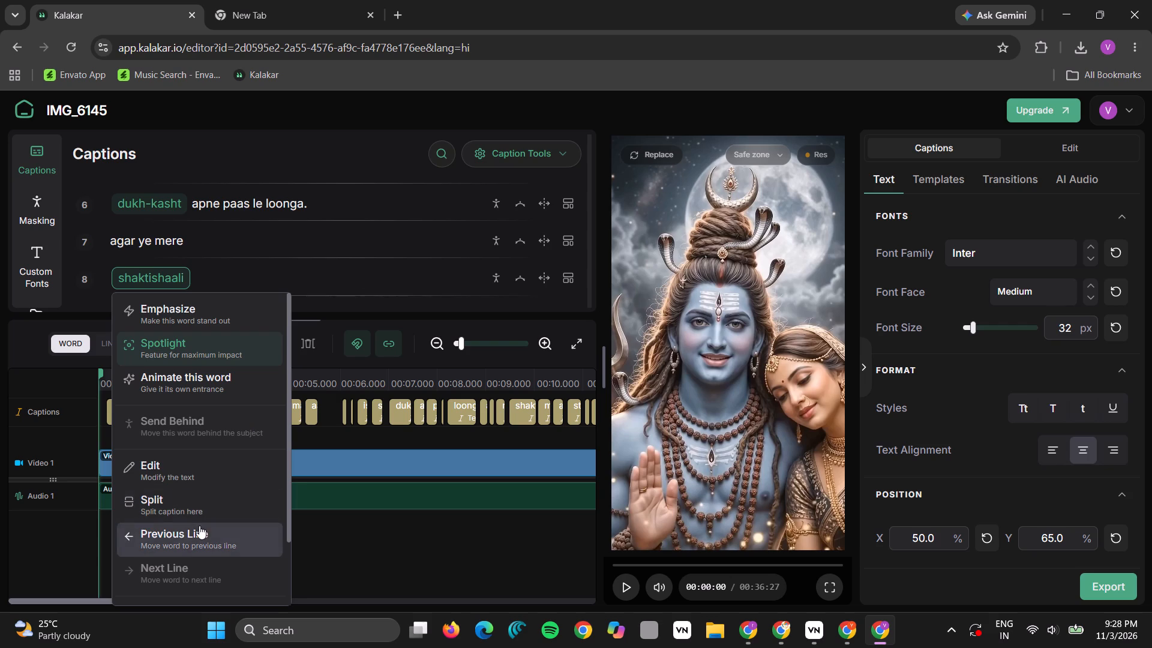
{"action": "scroll", "coordinate": [193, 274], "scroll_direction": "down", "scroll_amount": 1}
{"action": "left_click", "coordinate": [130, 234]}
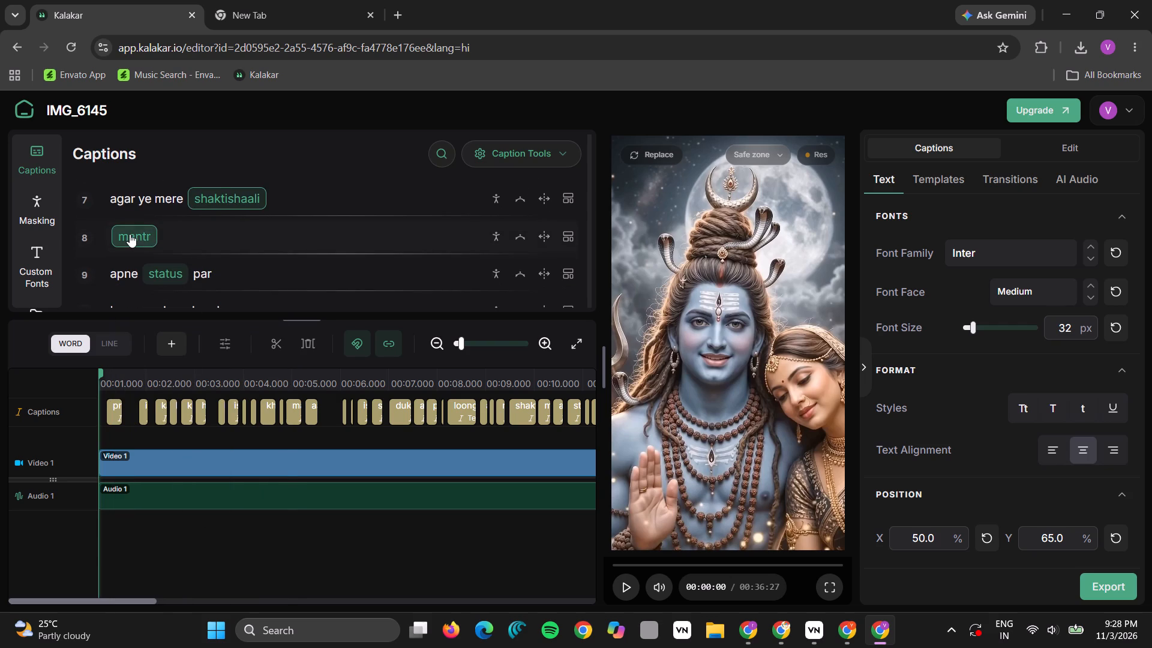
{"action": "left_click", "coordinate": [183, 528]}
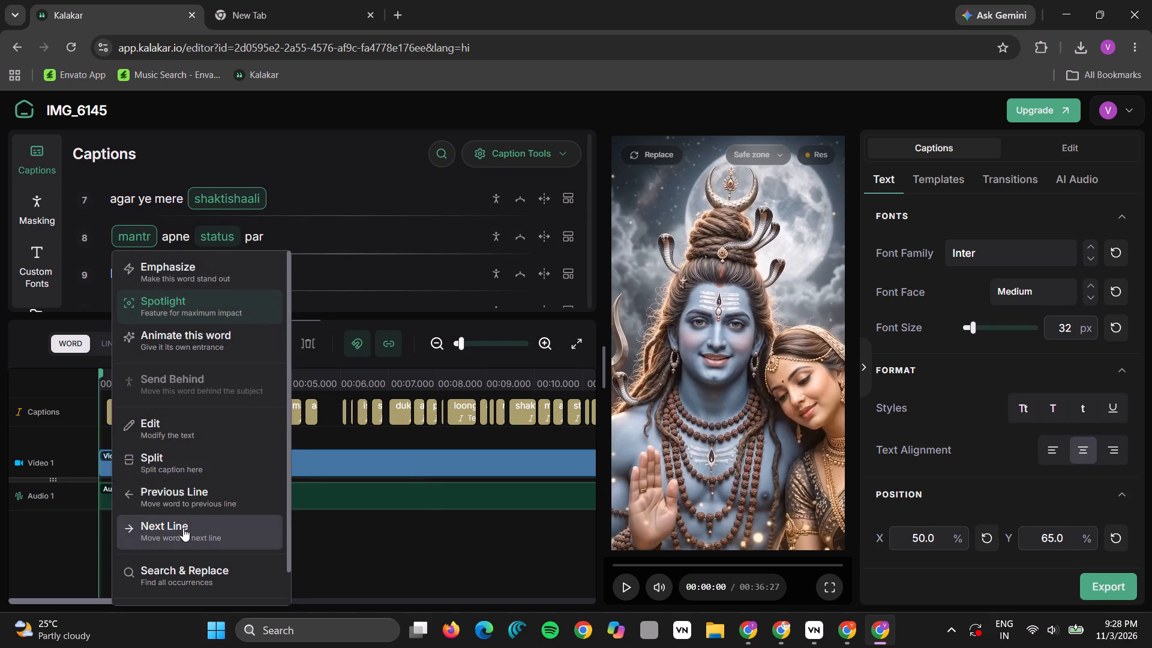
Move "phir" up to the "lagaana shuru kar den," caption and "dekhna" down to the "iski paisoN ki" caption.
{"action": "scroll", "coordinate": [187, 265], "scroll_direction": "down", "scroll_amount": 1}
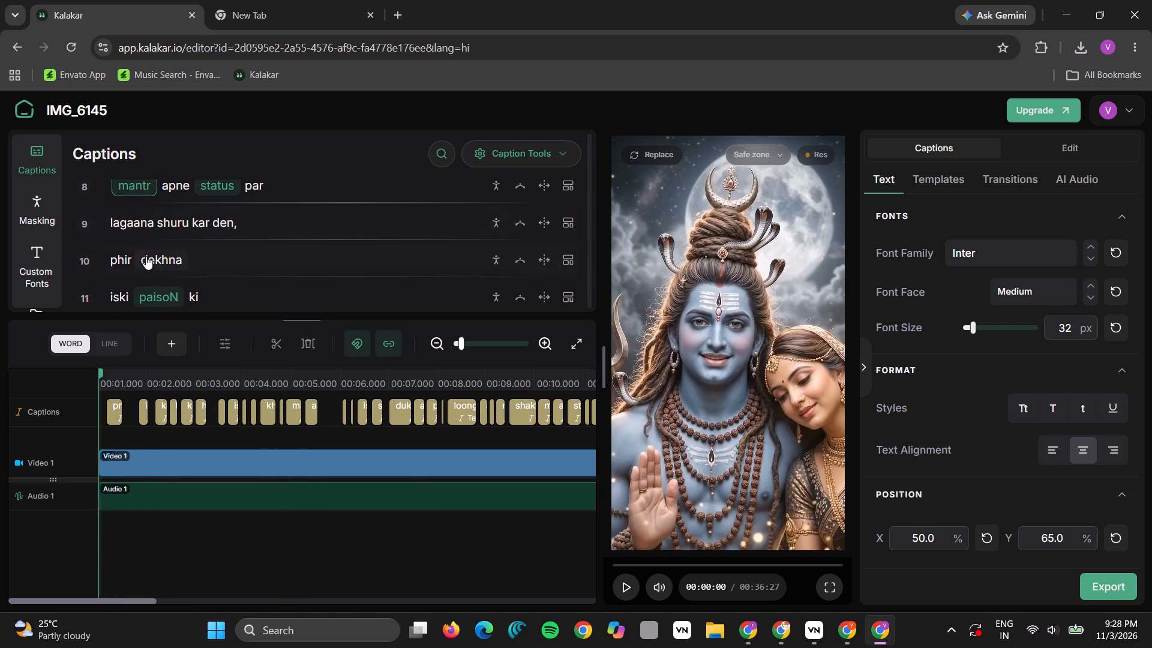
{"action": "left_click", "coordinate": [124, 259]}
{"action": "left_click", "coordinate": [179, 512]}
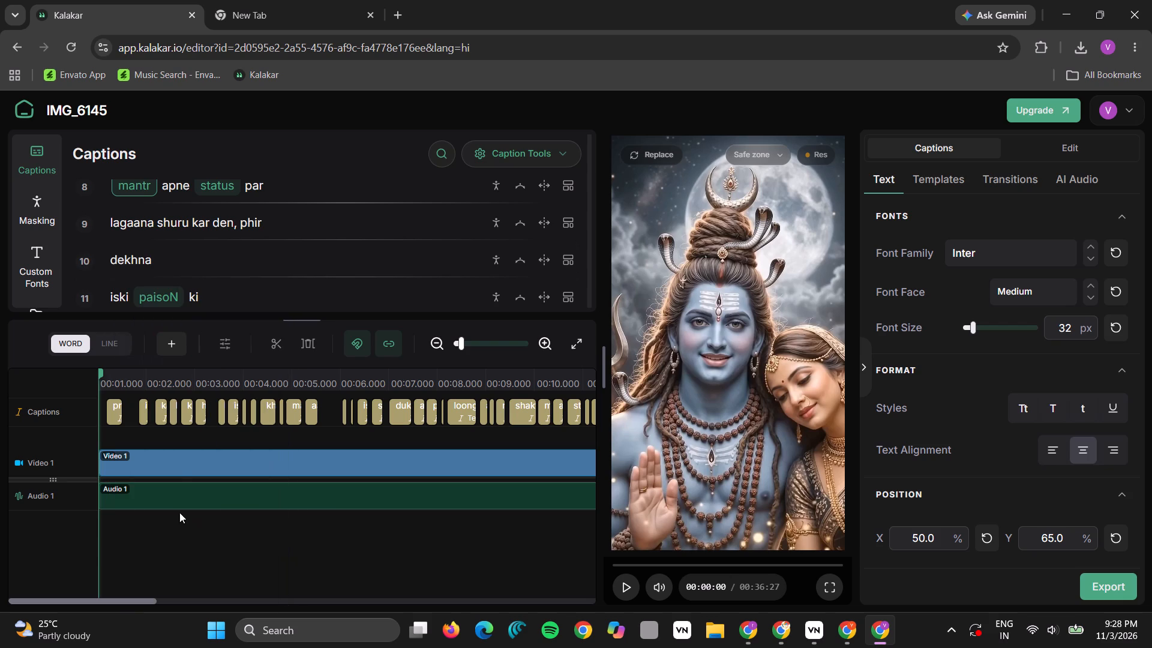
{"action": "scroll", "coordinate": [145, 267], "scroll_direction": "down", "scroll_amount": 1}
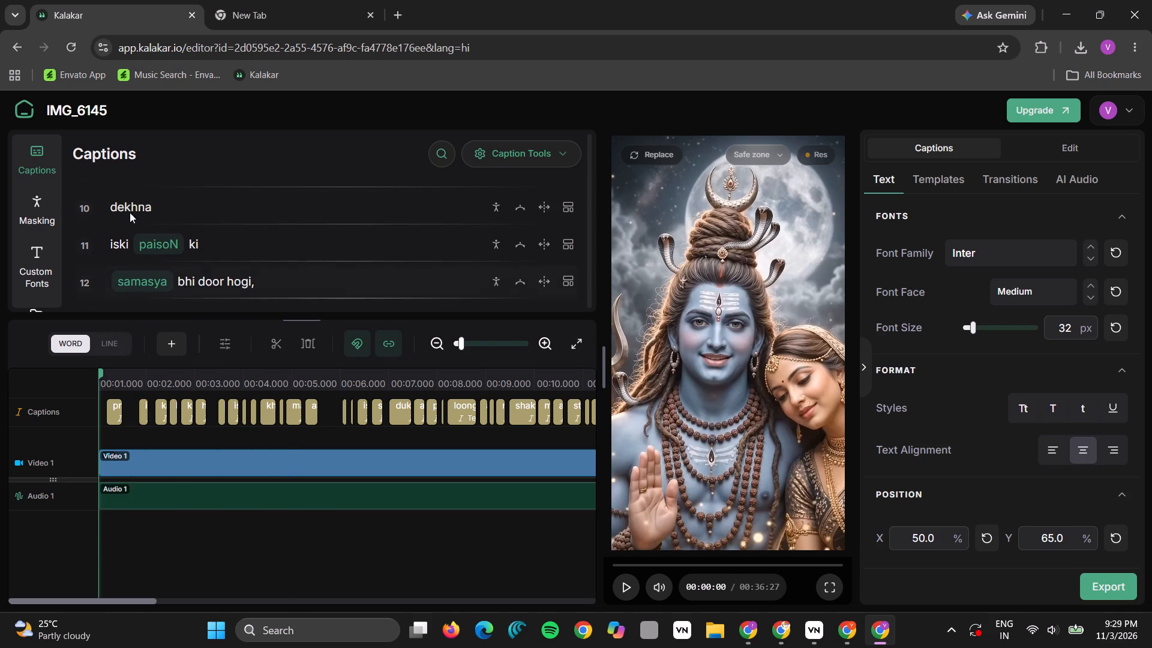
{"action": "left_click", "coordinate": [124, 204]}
{"action": "left_click", "coordinate": [174, 509]}
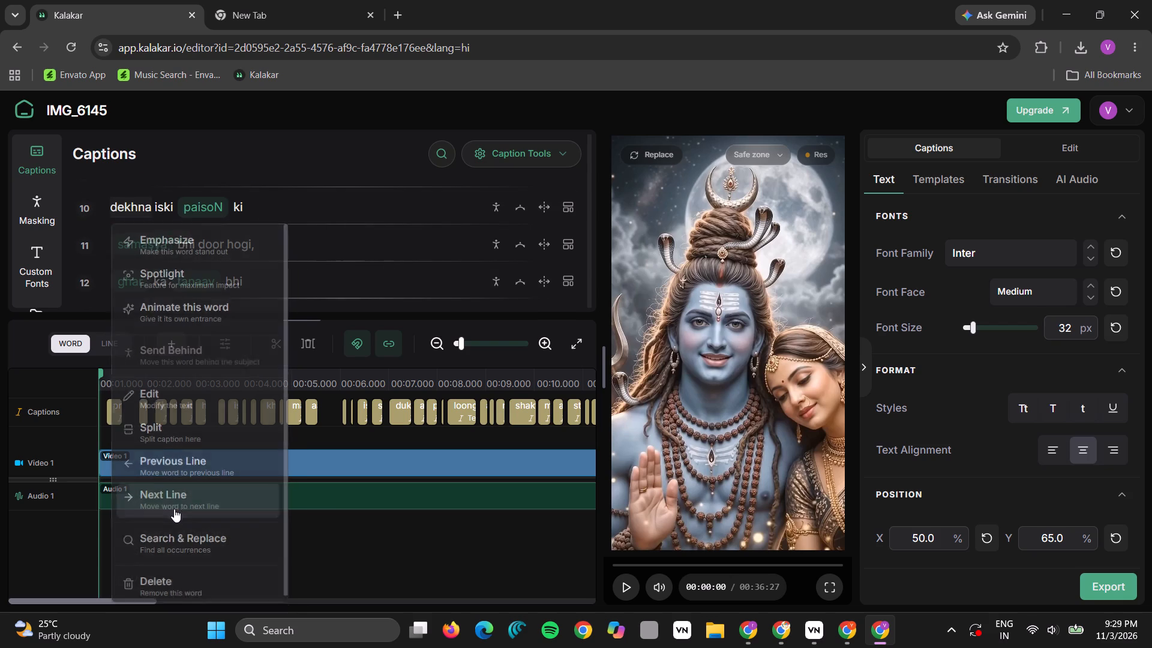
Move "bhaagya" up to the "aur iska ruka hua" caption and join "chalne lagega." to the preceding "bhi" line.
{"action": "scroll", "coordinate": [183, 236], "scroll_direction": "down", "scroll_amount": 1}
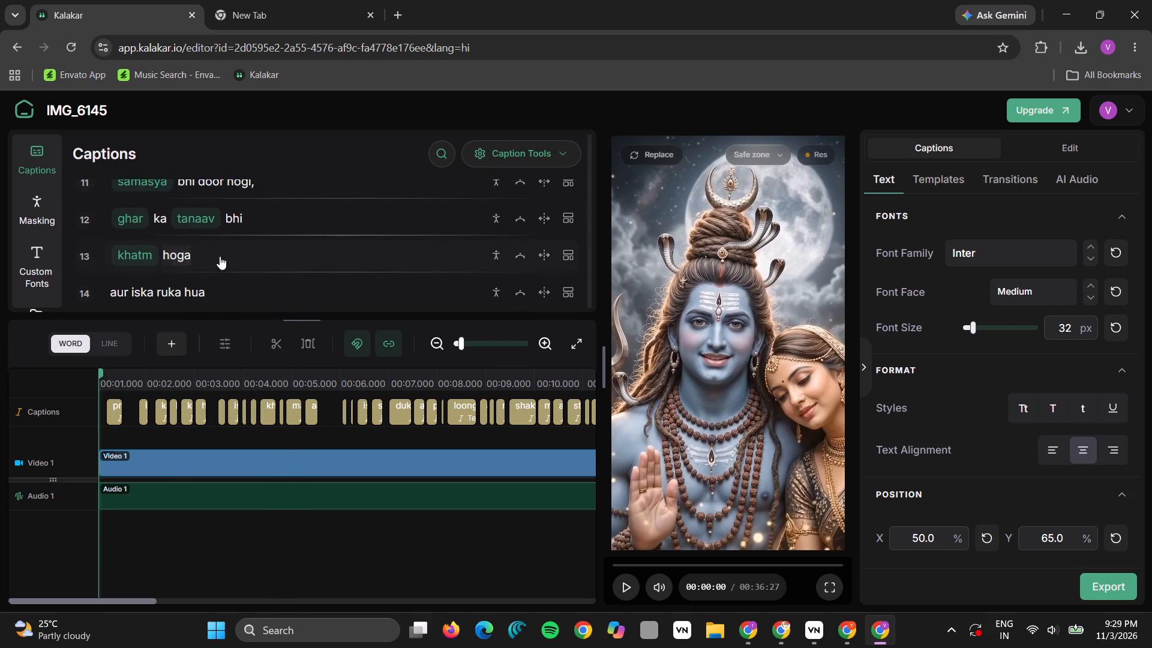
{"action": "scroll", "coordinate": [230, 230], "scroll_direction": "down", "scroll_amount": 1}
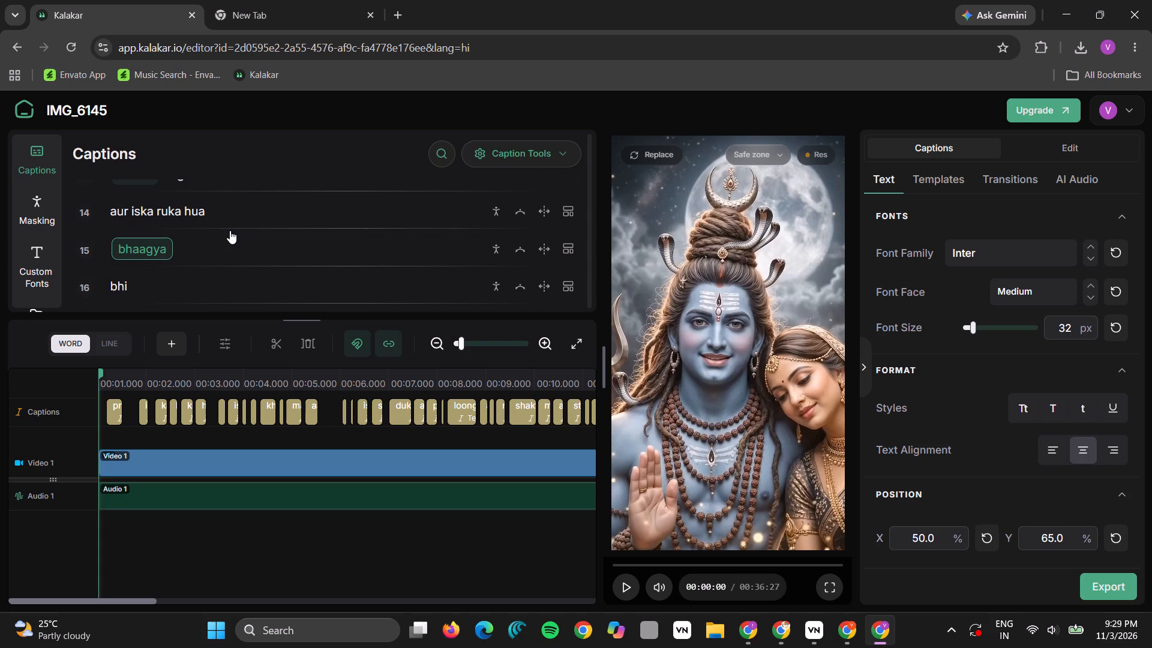
{"action": "scroll", "coordinate": [230, 230], "scroll_direction": "down", "scroll_amount": 1}
{"action": "left_click", "coordinate": [154, 251]}
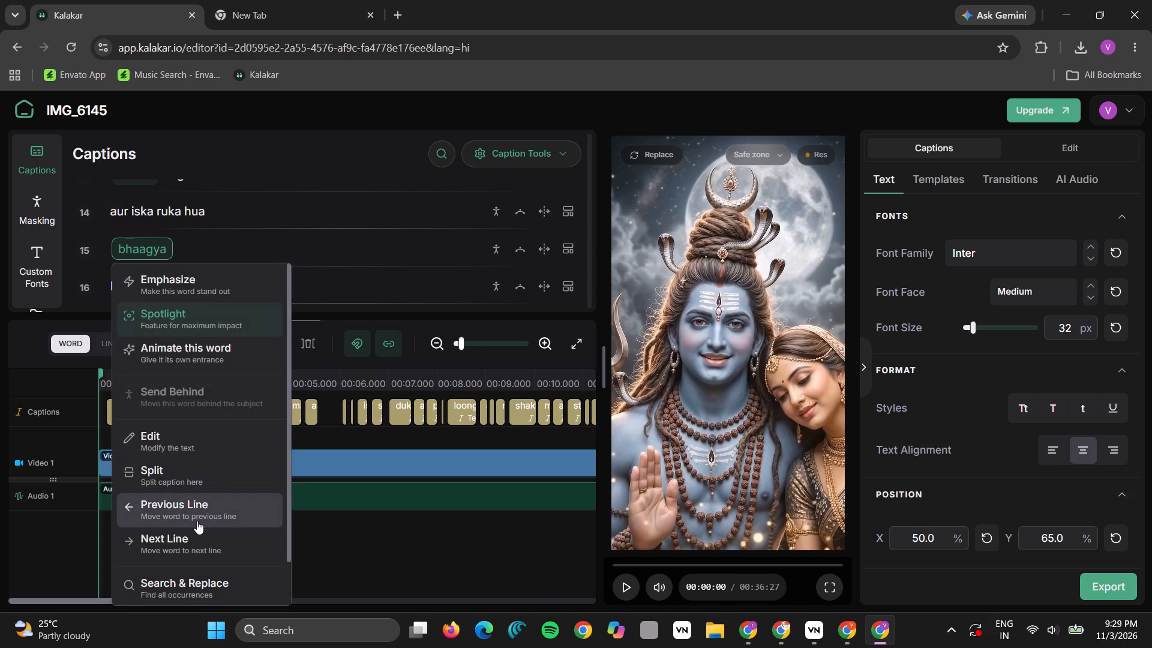
{"action": "left_click", "coordinate": [197, 521]}
{"action": "scroll", "coordinate": [203, 291], "scroll_direction": "down", "scroll_amount": 1}
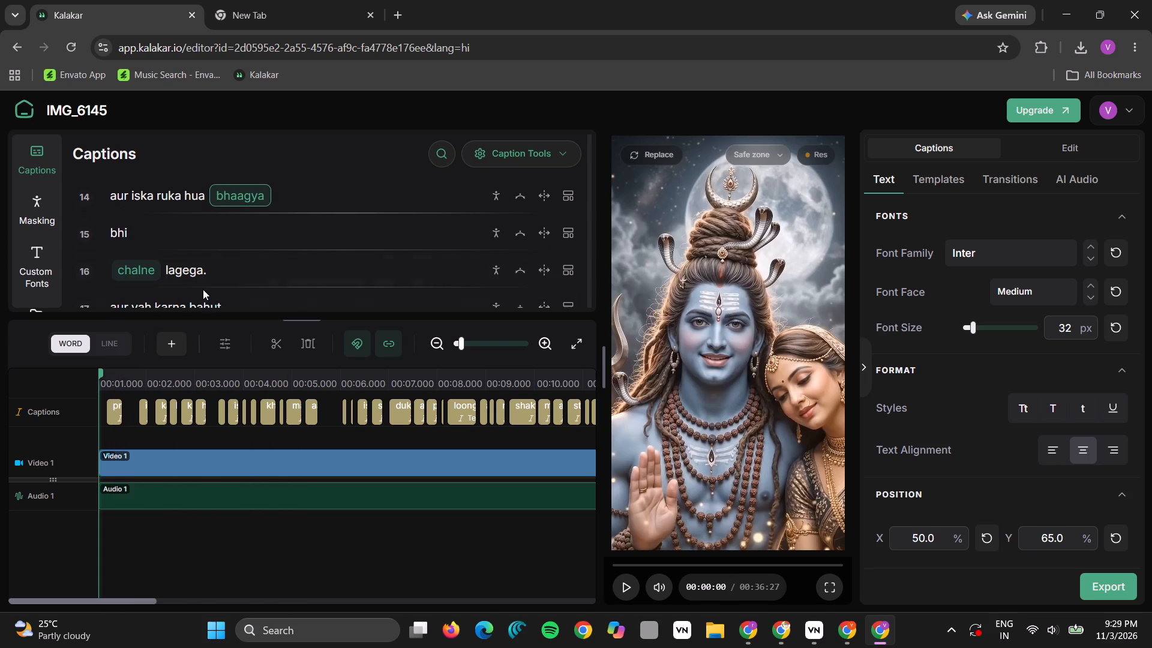
{"action": "left_click", "coordinate": [198, 278]}
{"action": "left_click", "coordinate": [238, 524]}
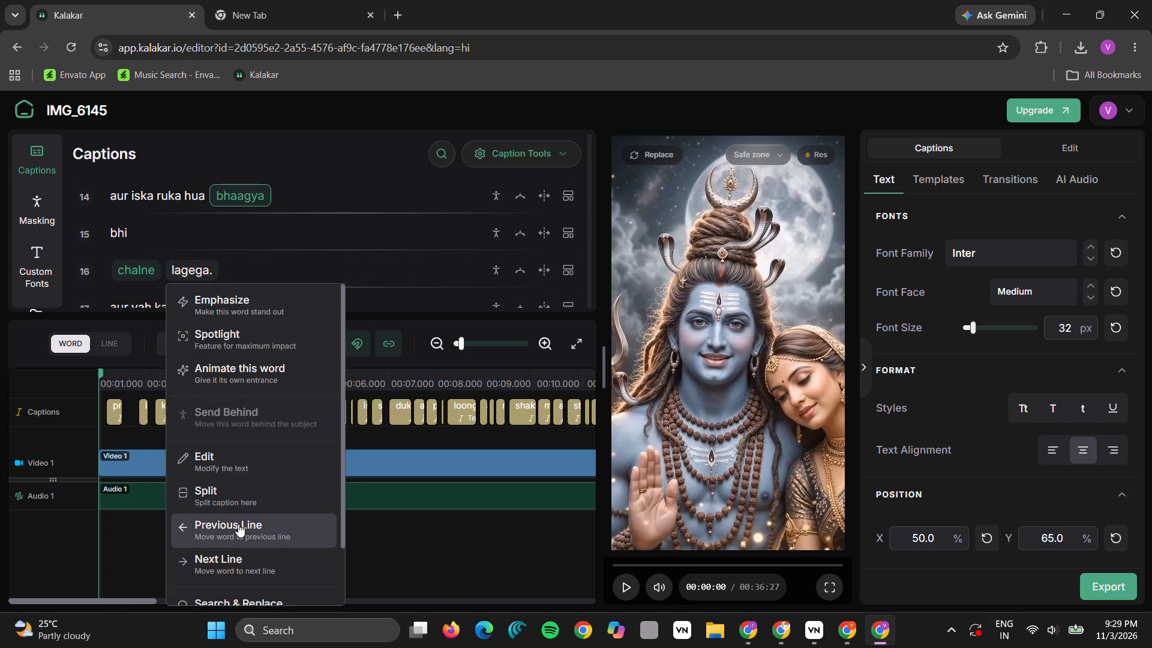
Apply the built-in Ali Abdaal caption template to the video's captions.
{"action": "scroll", "coordinate": [218, 280], "scroll_direction": "down", "scroll_amount": 1}
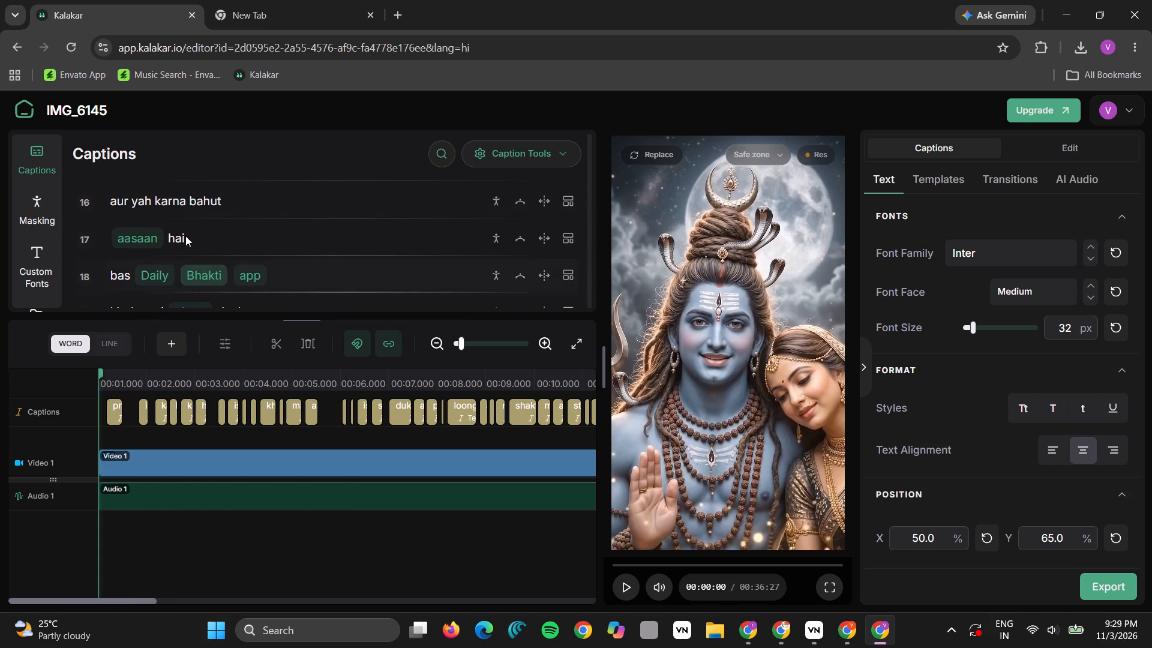
{"action": "scroll", "coordinate": [217, 268], "scroll_direction": "down", "scroll_amount": 1}
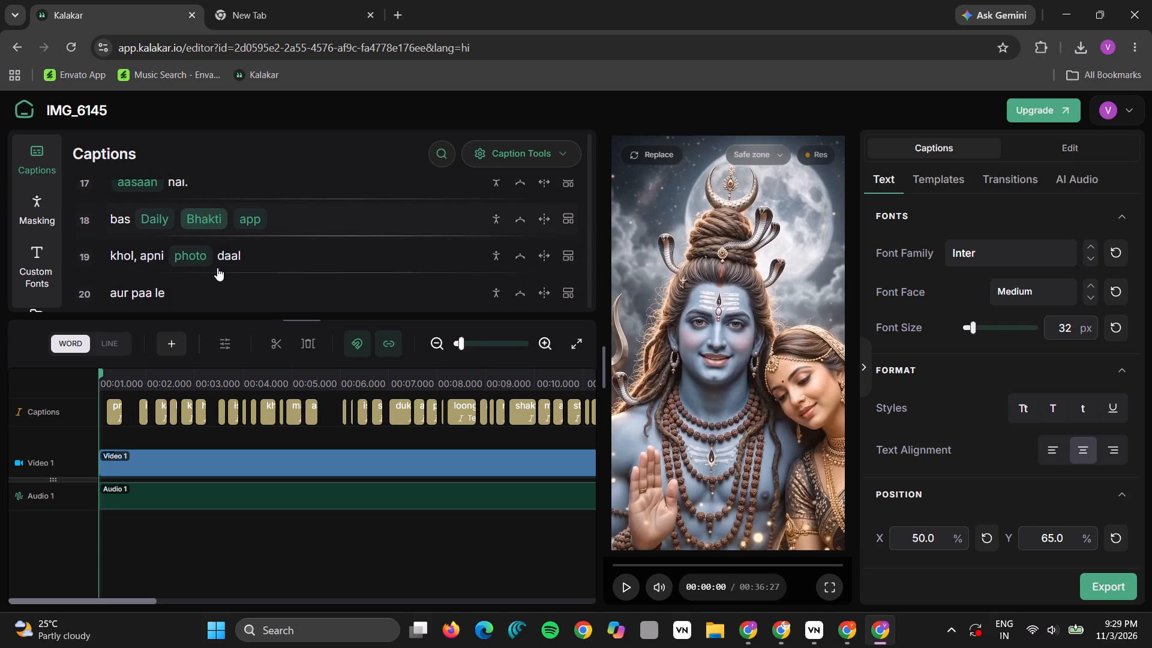
{"action": "left_click", "coordinate": [941, 177]}
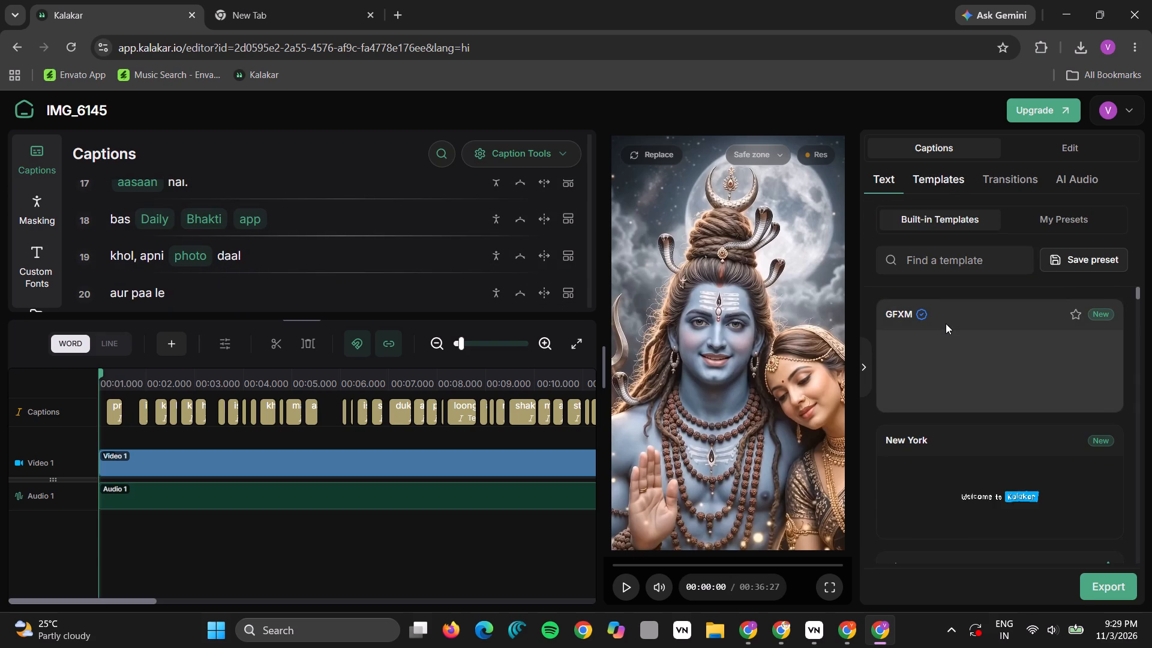
{"action": "scroll", "coordinate": [956, 291], "scroll_direction": "down", "scroll_amount": 2}
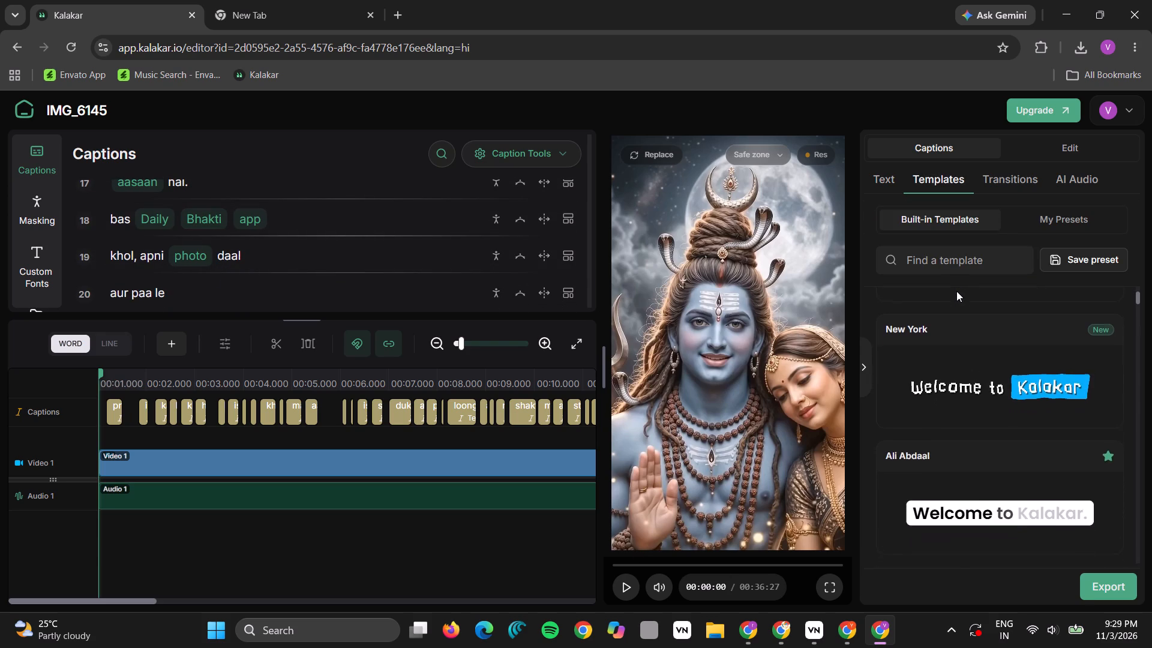
{"action": "left_click", "coordinate": [954, 510]}
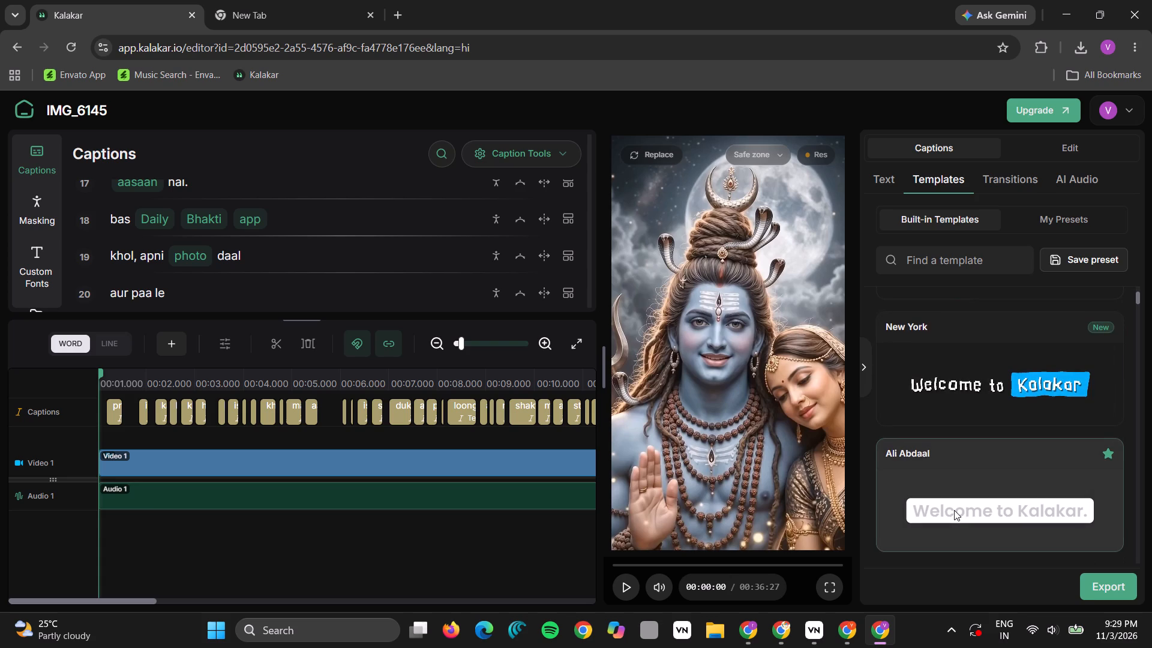
Play the opening captions of the video and pause on "aayega? main to iske saare" to examine the caption styling.
{"action": "left_click", "coordinate": [1090, 587]}
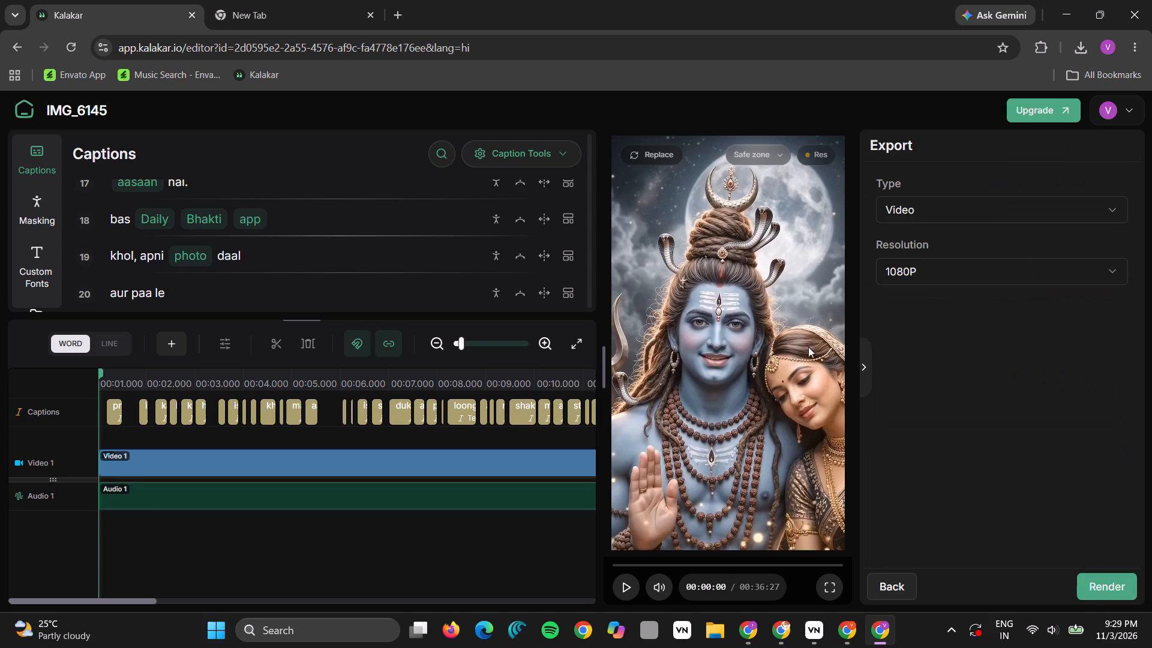
{"action": "left_click", "coordinate": [632, 590]}
{"action": "left_click", "coordinate": [893, 579]}
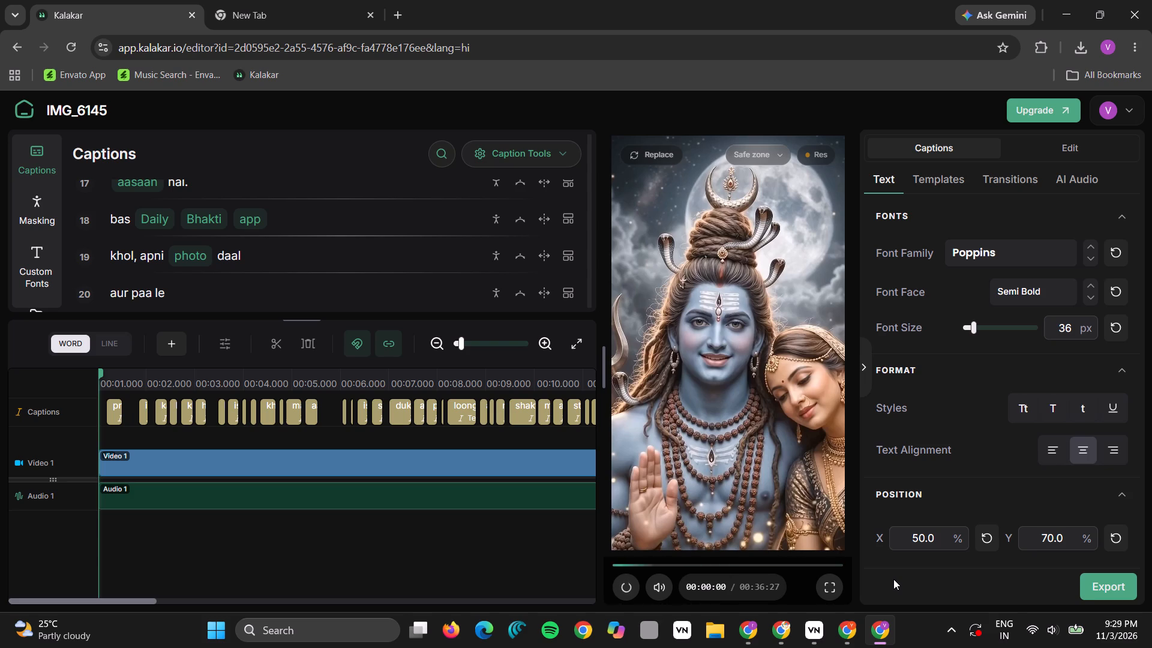
{"action": "scroll", "coordinate": [337, 233], "scroll_direction": "up", "scroll_amount": 4}
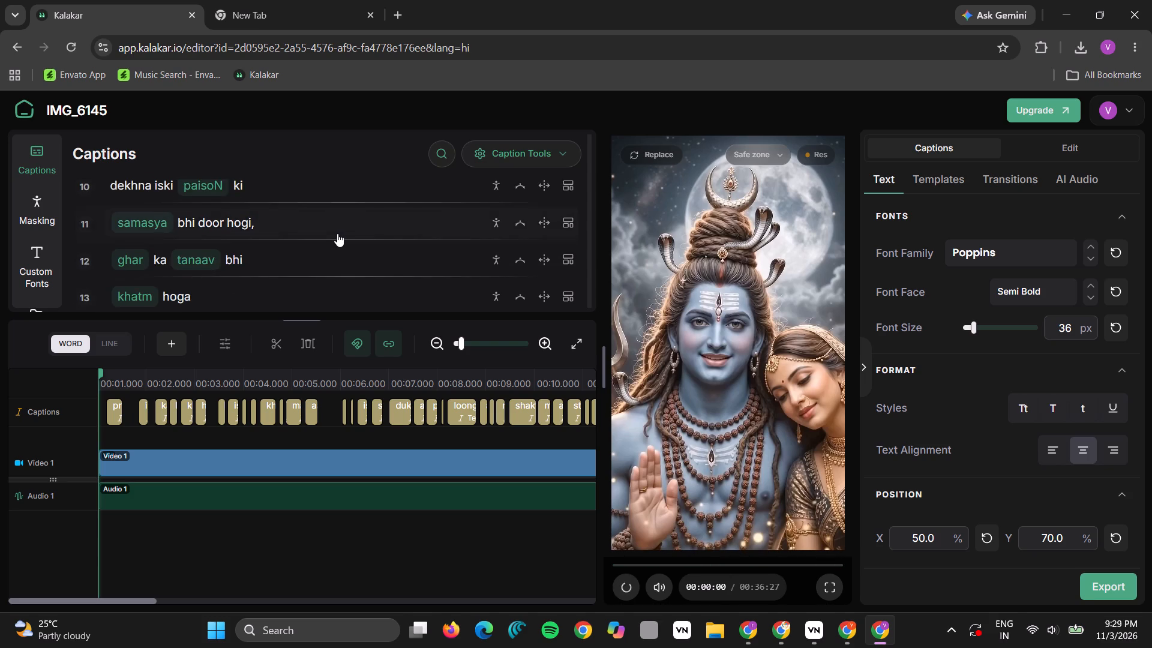
{"action": "scroll", "coordinate": [337, 233], "scroll_direction": "up", "scroll_amount": 4}
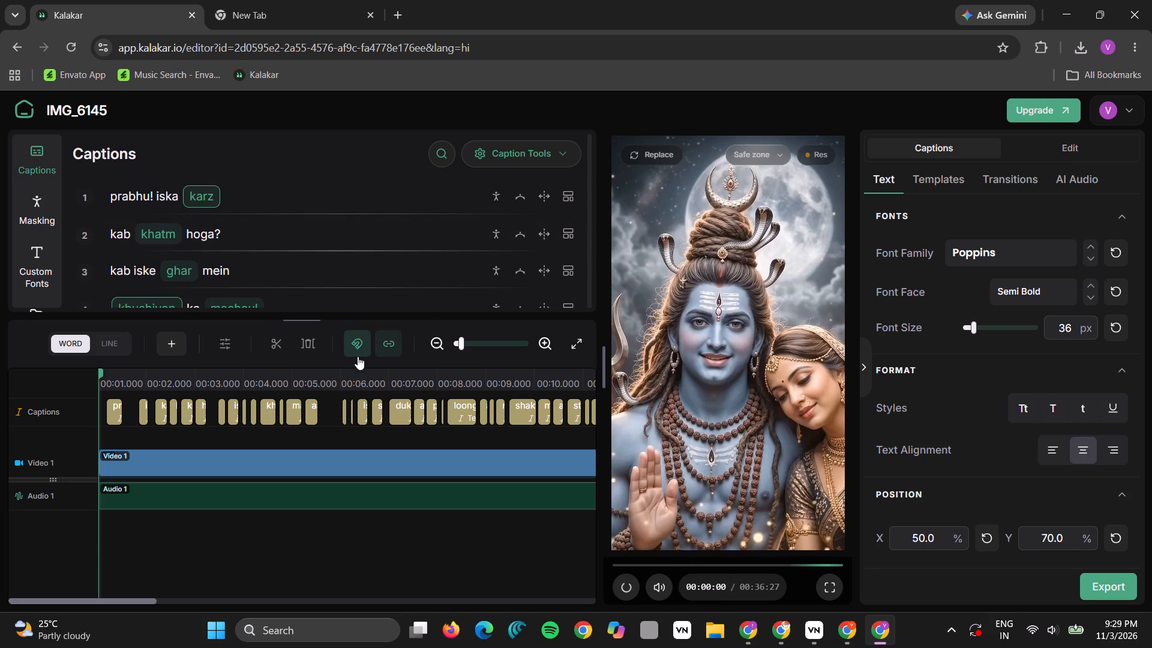
{"action": "scroll", "coordinate": [377, 446], "scroll_direction": "left", "scroll_amount": 3}
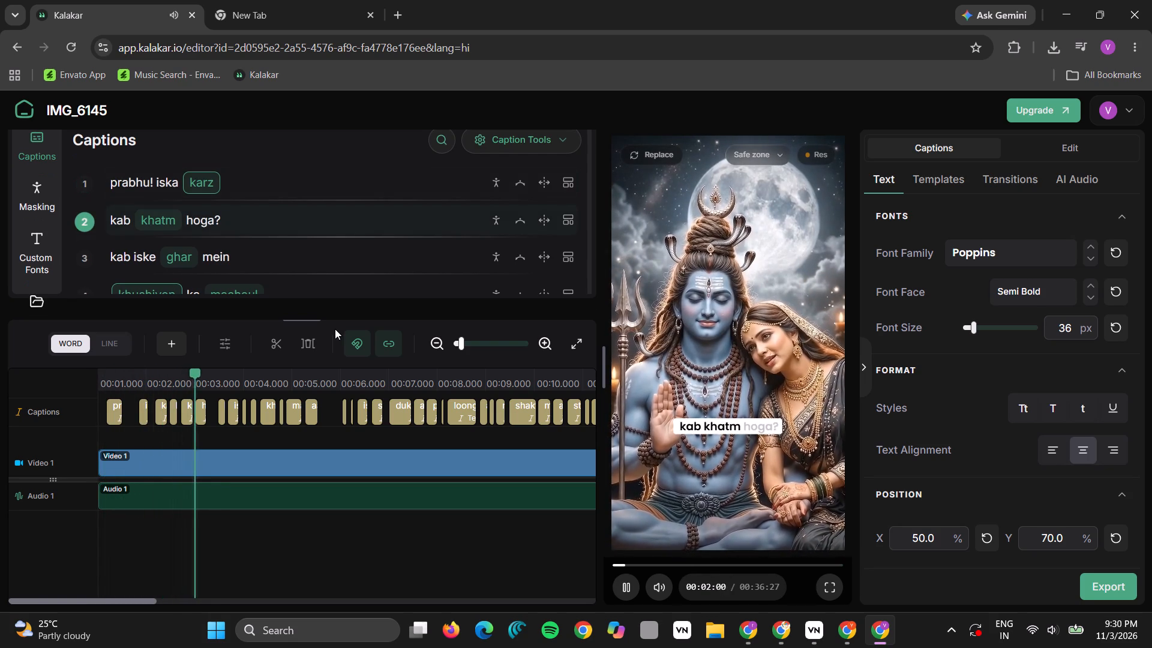
{"action": "key", "text": "space"}
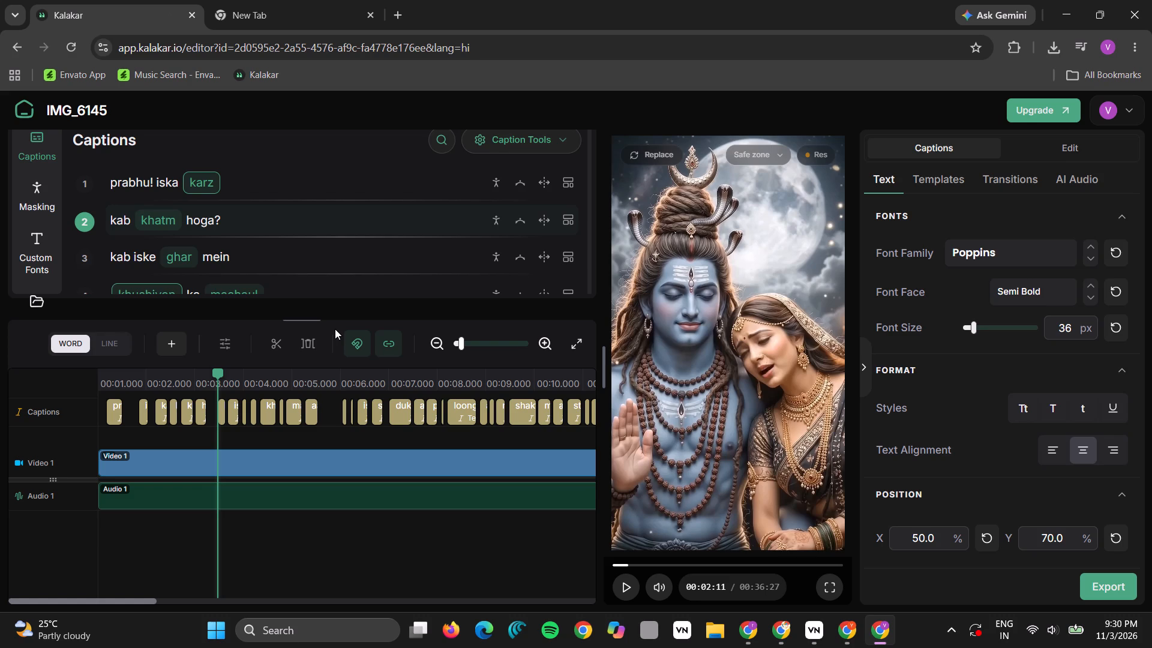
{"action": "key", "text": "space"}
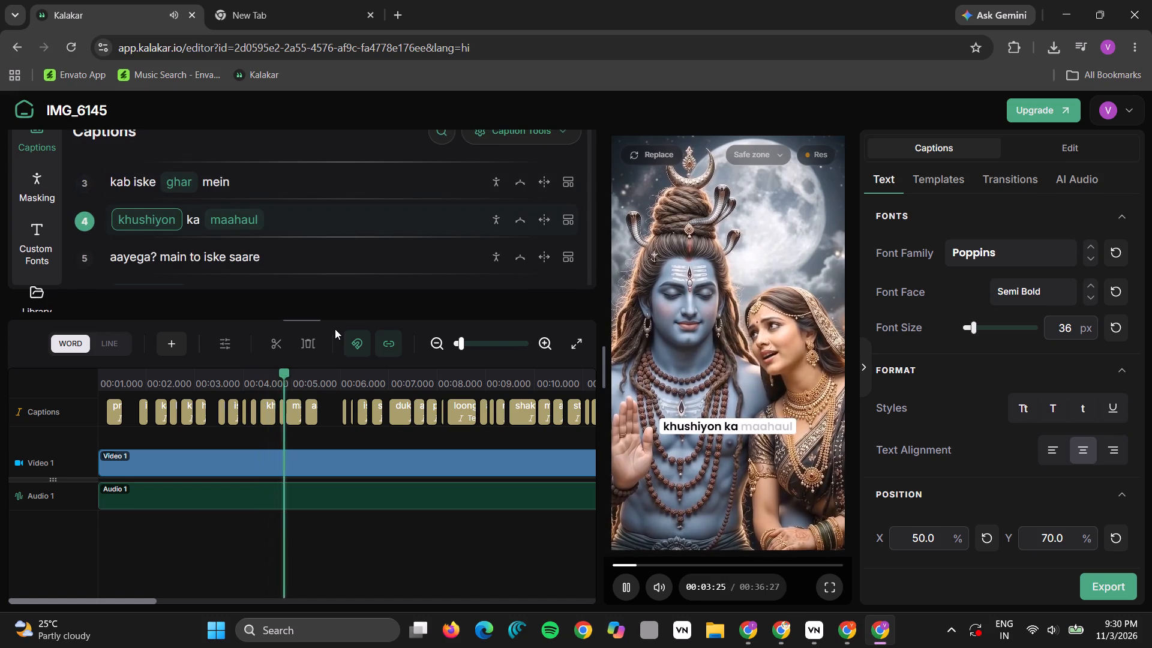
{"action": "key", "text": "space"}
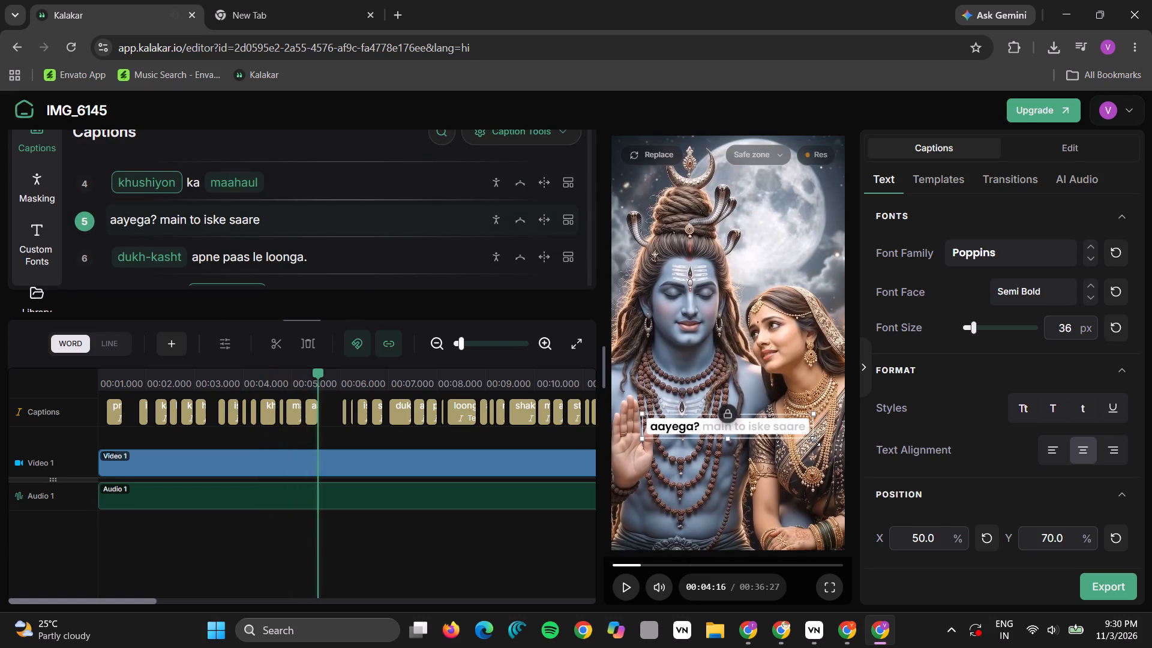
Scale the caption text down slightly in the video preview, using the "aayega? main to iske saare" caption.
{"action": "left_click_drag", "start_coordinate": [815, 441], "coordinate": [802, 431]}
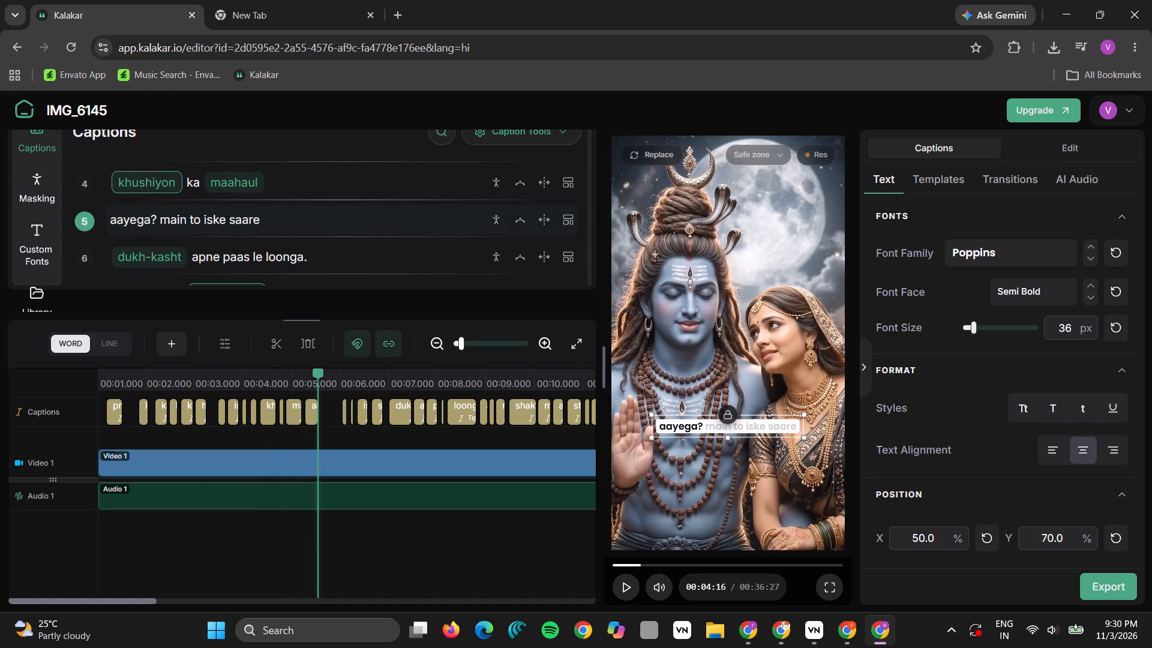
Replay the video from near its start to check the resized captions.
{"action": "left_click", "coordinate": [616, 562]}
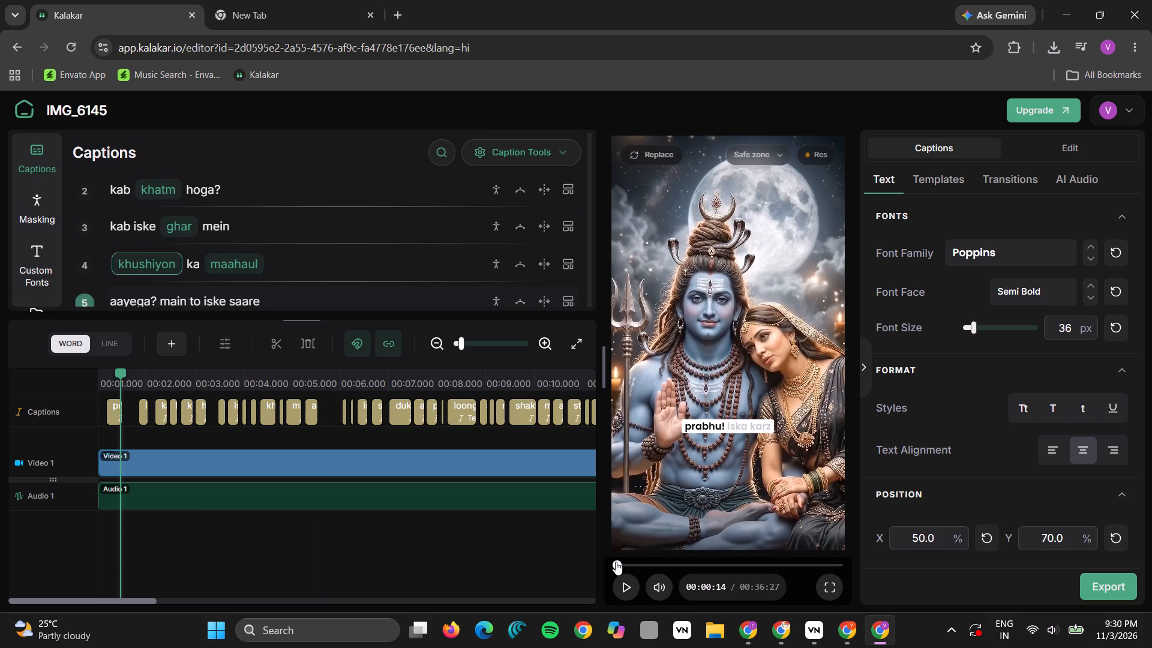
{"action": "key", "text": "space"}
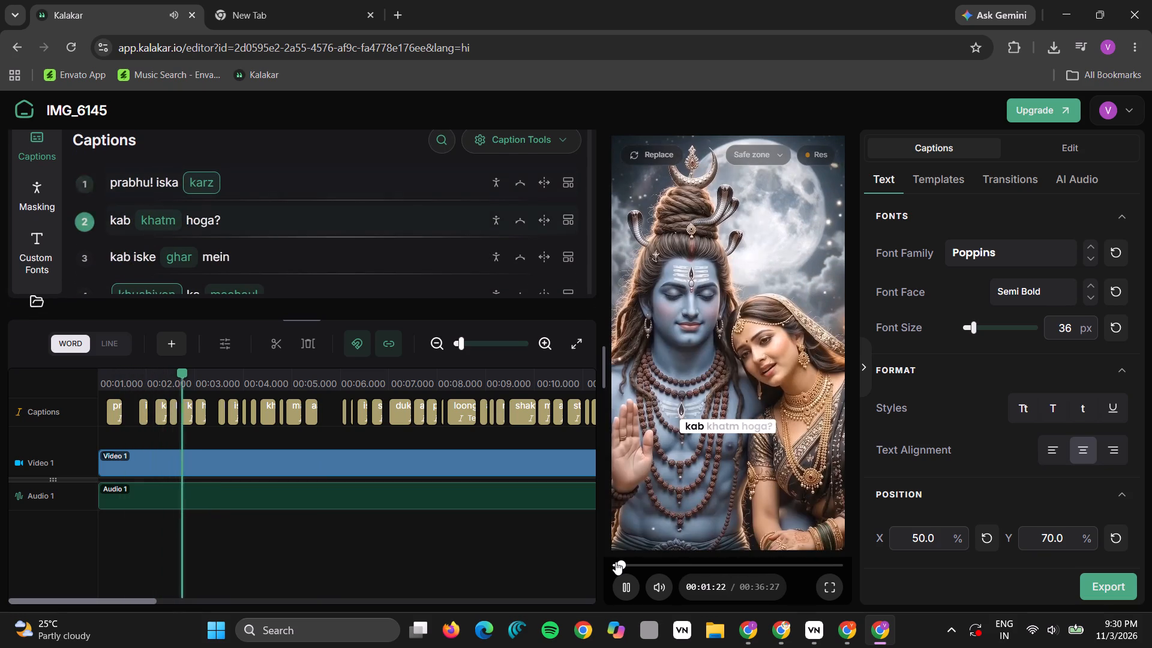
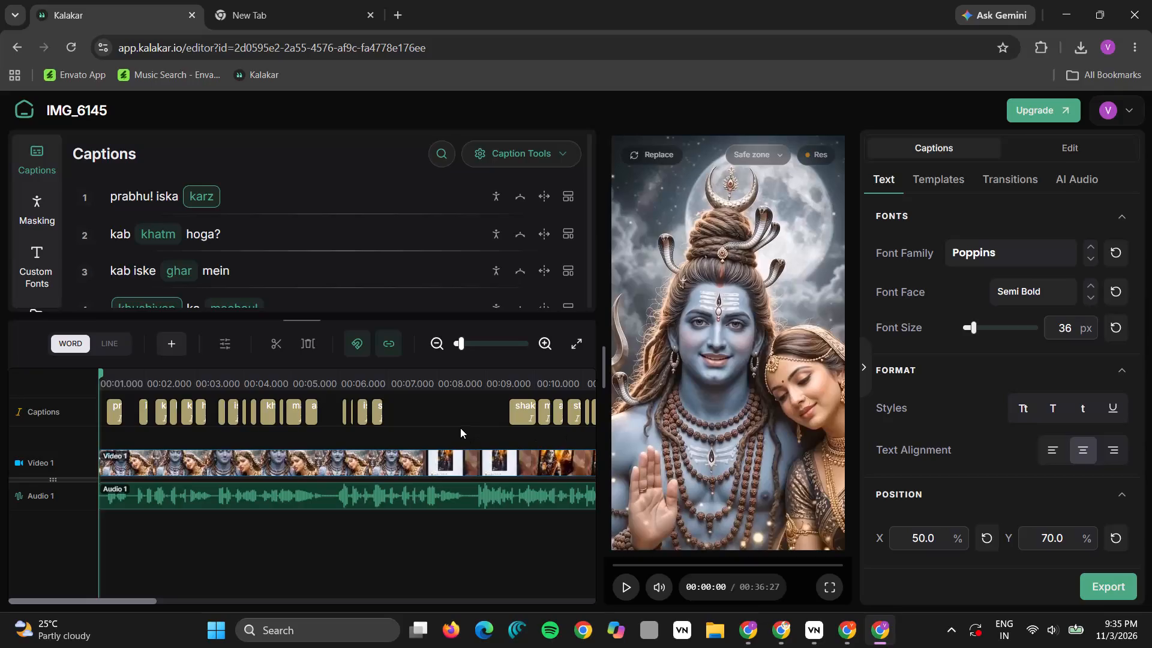
Delete the caption words from "shaktishaali" through "status" over the footage at about 9 to 10 seconds.
{"action": "left_click_drag", "start_coordinate": [460, 428], "coordinate": [776, 493]}
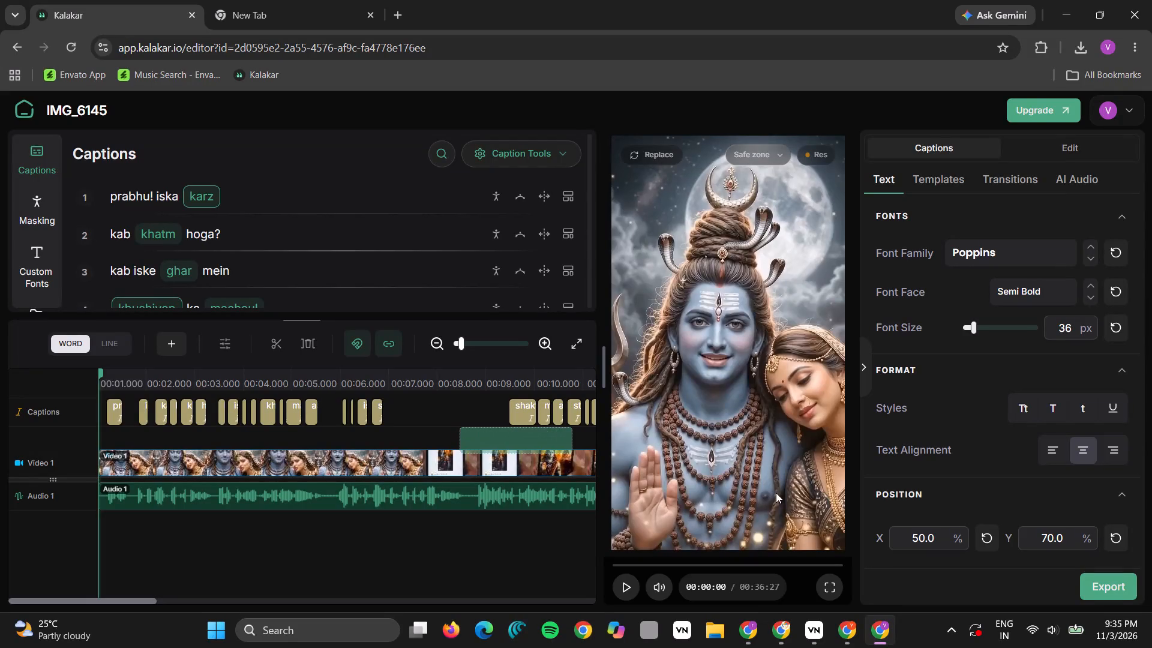
{"action": "left_click_drag", "start_coordinate": [776, 493], "coordinate": [574, 409]}
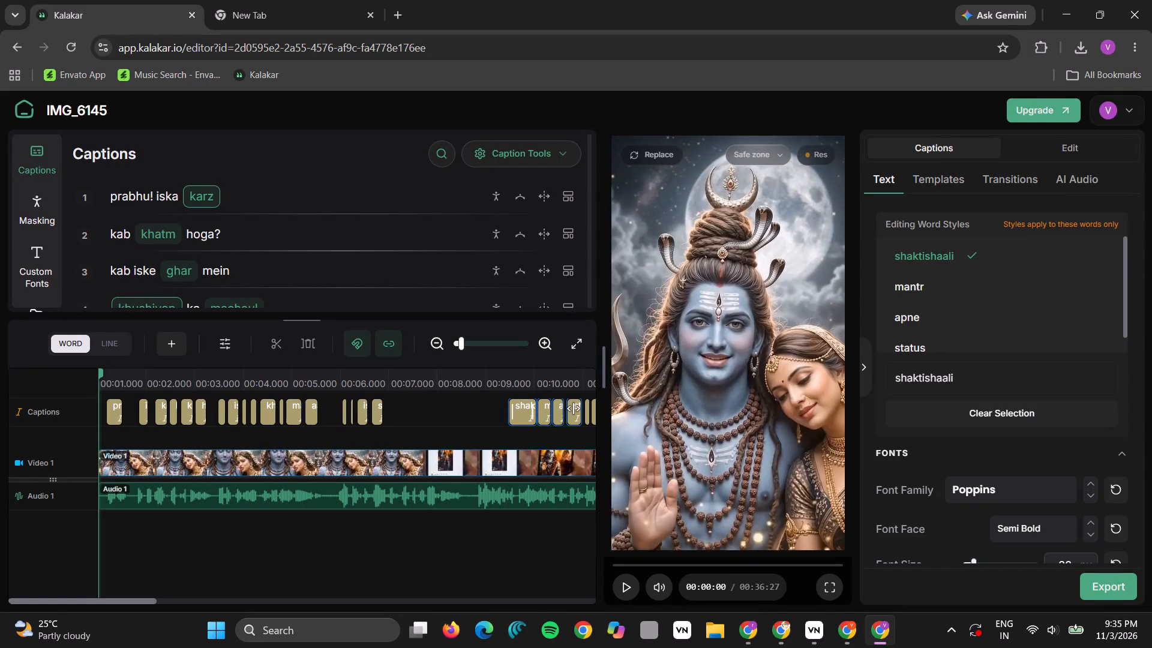
{"action": "key", "text": "Delete"}
Play on to "dekhna iski paisoN ki" and delete the caption words from "par lagaana shuru" through "dekhna iski".
{"action": "key", "text": "space"}
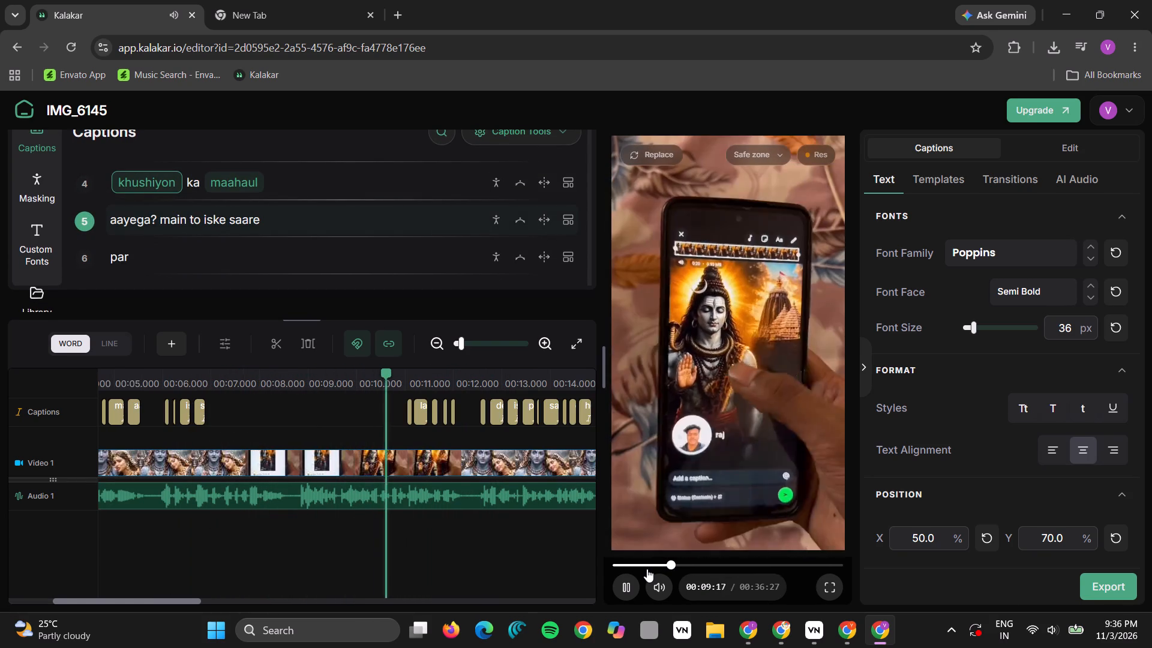
{"action": "key", "text": "space"}
{"action": "key", "text": "space"}
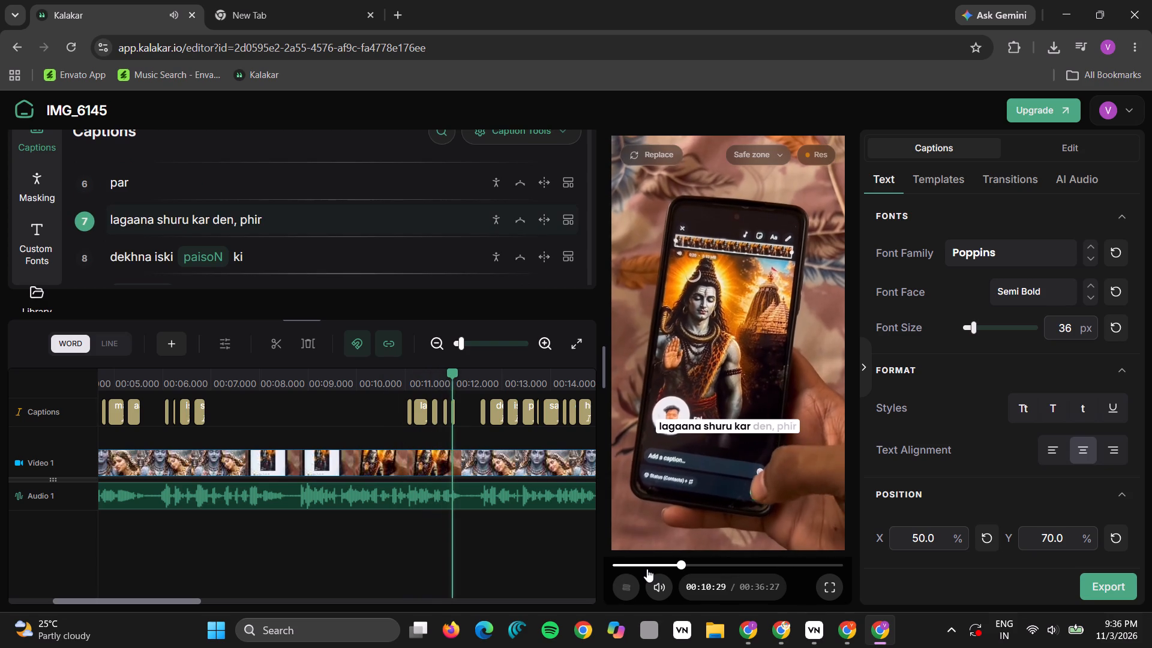
{"action": "key", "text": "space"}
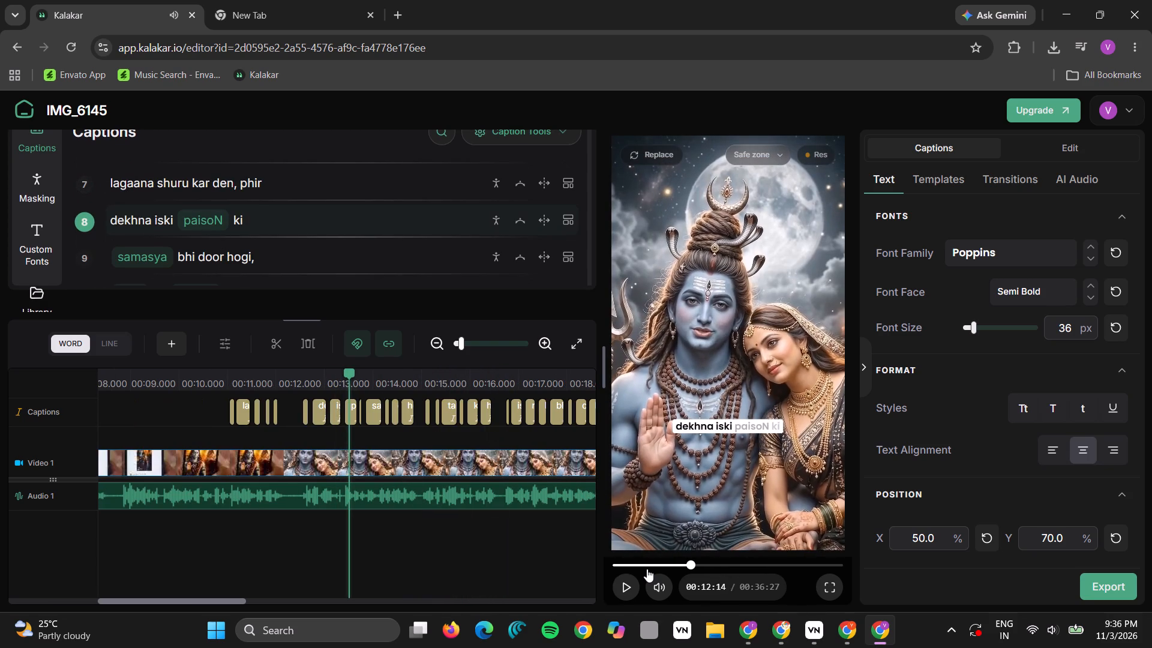
{"action": "left_click_drag", "start_coordinate": [333, 427], "coordinate": [210, 403]}
{"action": "key", "text": "Delete"}
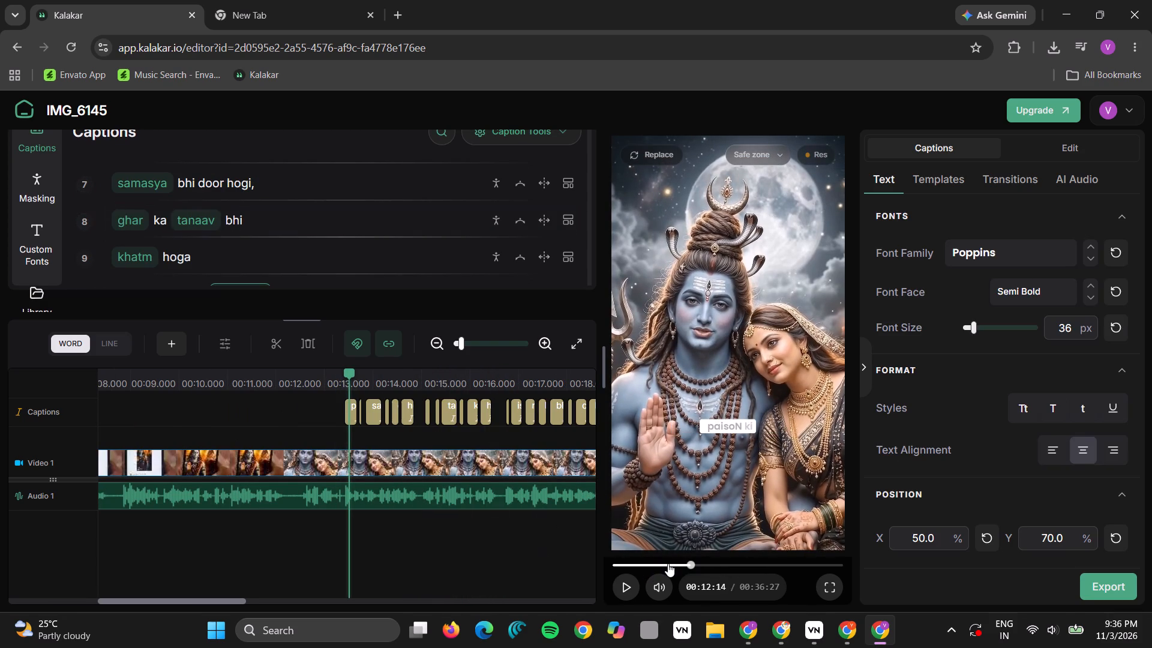
Replay to "aasaan hai" and delete the captions from "bahut" up to just before "vah bhi tere naam".
{"action": "left_click", "coordinate": [668, 563]}
{"action": "key", "text": "space"}
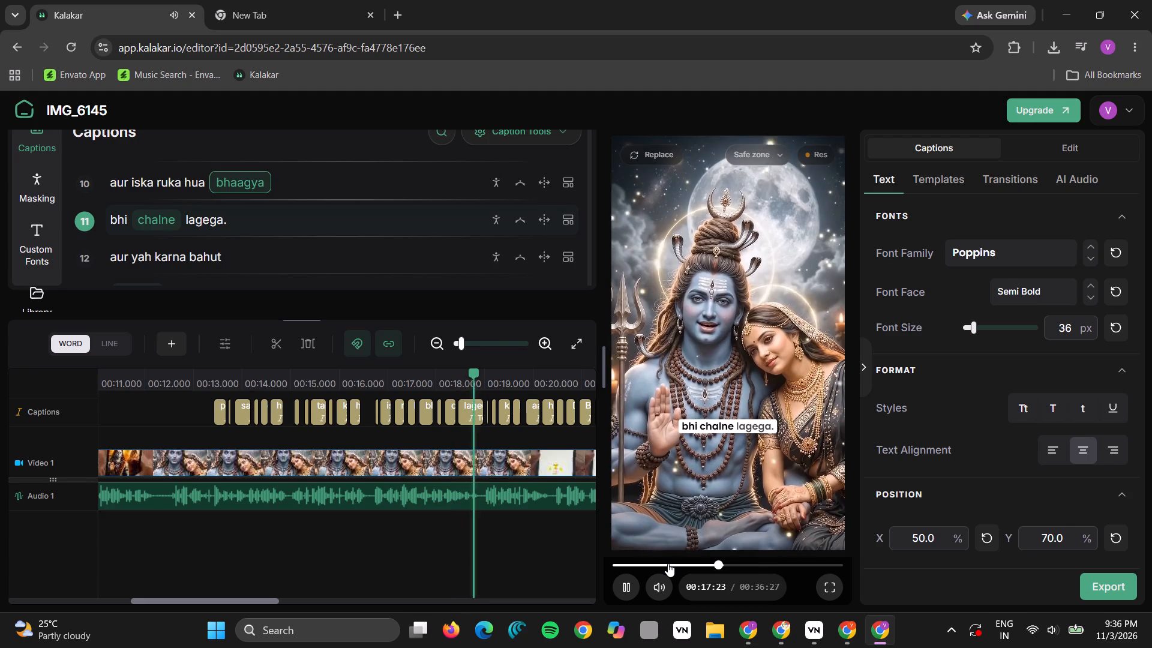
{"action": "key", "text": "space"}
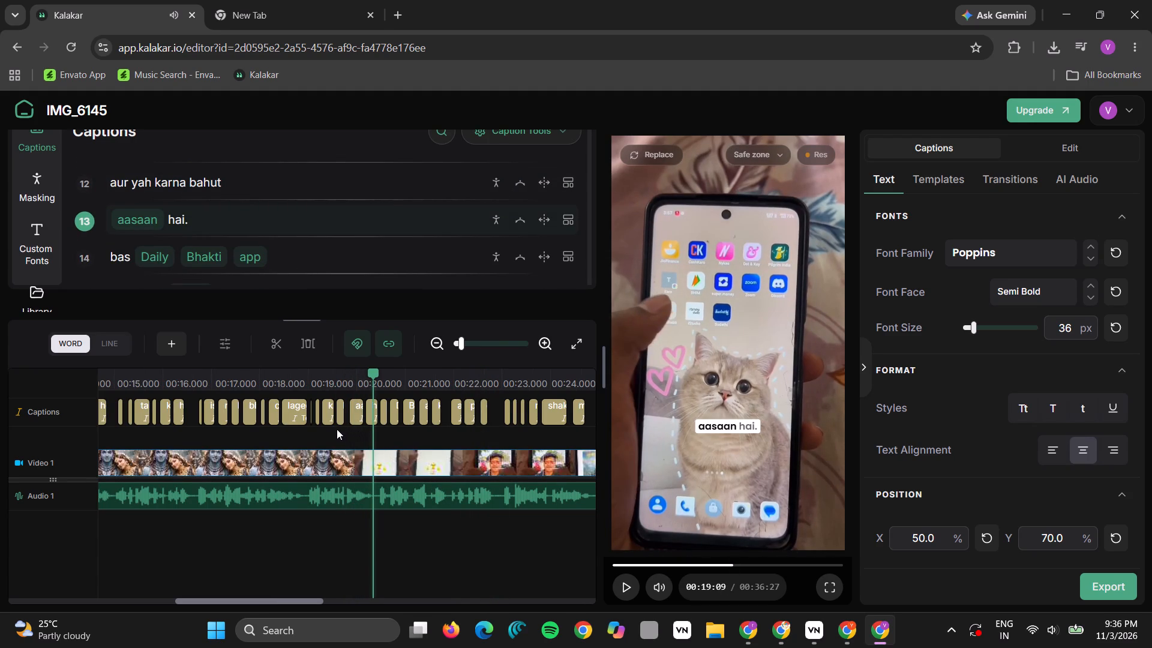
{"action": "left_click_drag", "start_coordinate": [337, 429], "coordinate": [602, 412]}
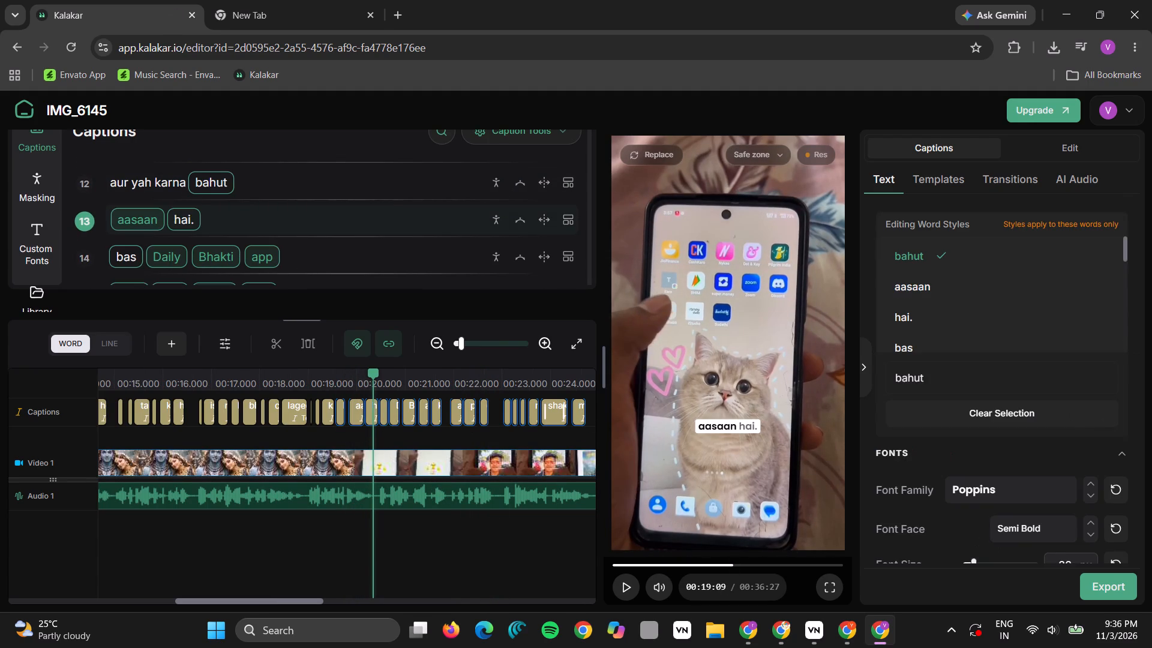
{"action": "key", "text": "Delete"}
Replay to "aur iska ruka hua bhaagya" and scale the caption text down slightly in the preview.
{"action": "left_click", "coordinate": [710, 564]}
{"action": "key", "text": "space"}
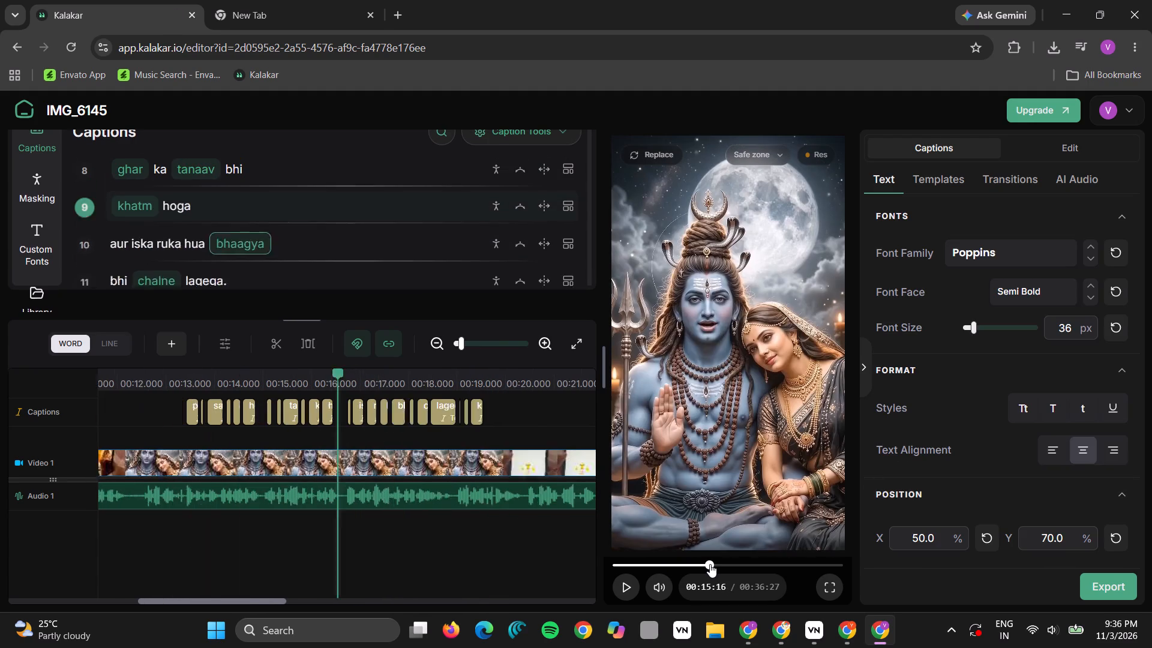
{"action": "key", "text": "space"}
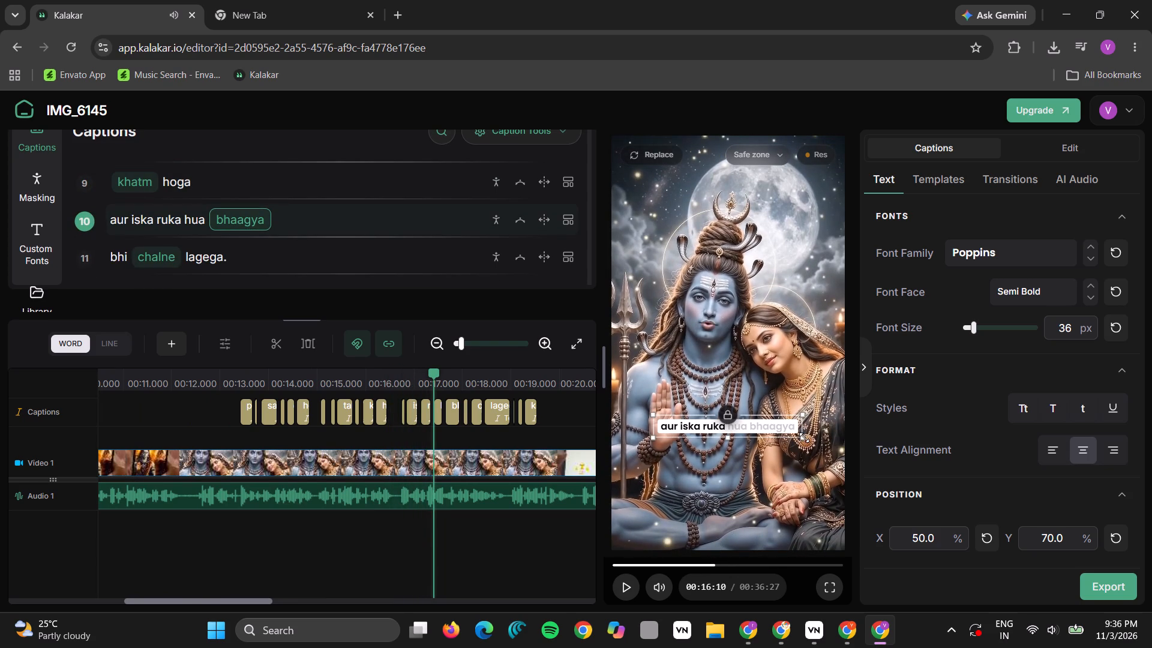
{"action": "left_click_drag", "start_coordinate": [804, 437], "coordinate": [792, 436]}
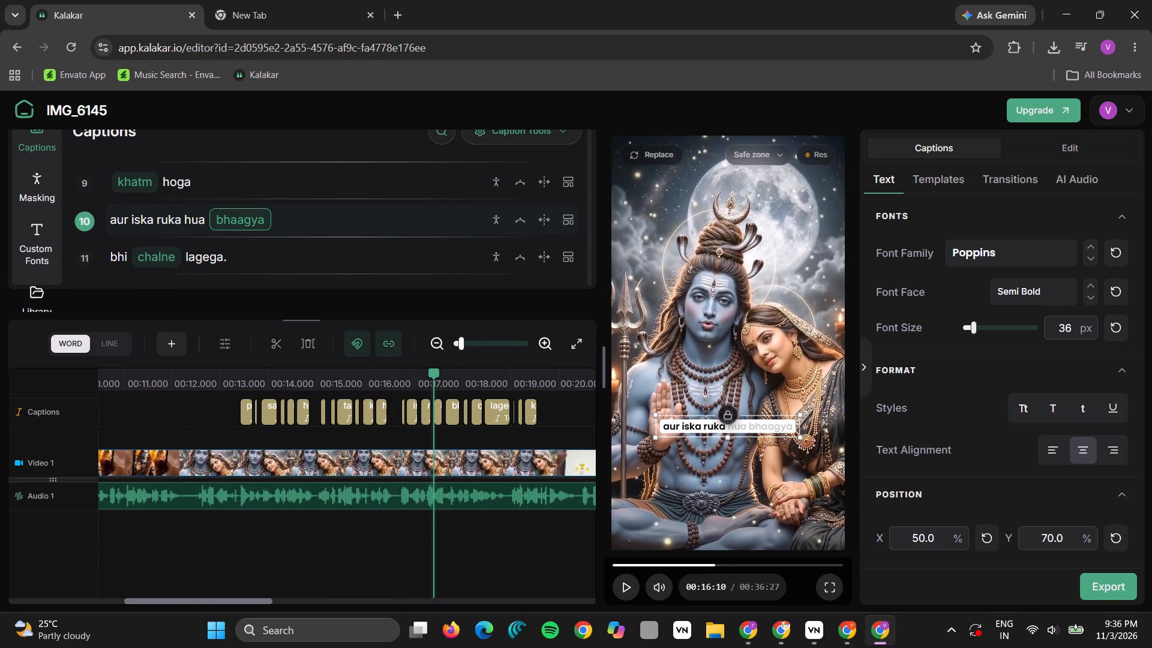
{"action": "left_click_drag", "start_coordinate": [800, 437], "coordinate": [793, 436]}
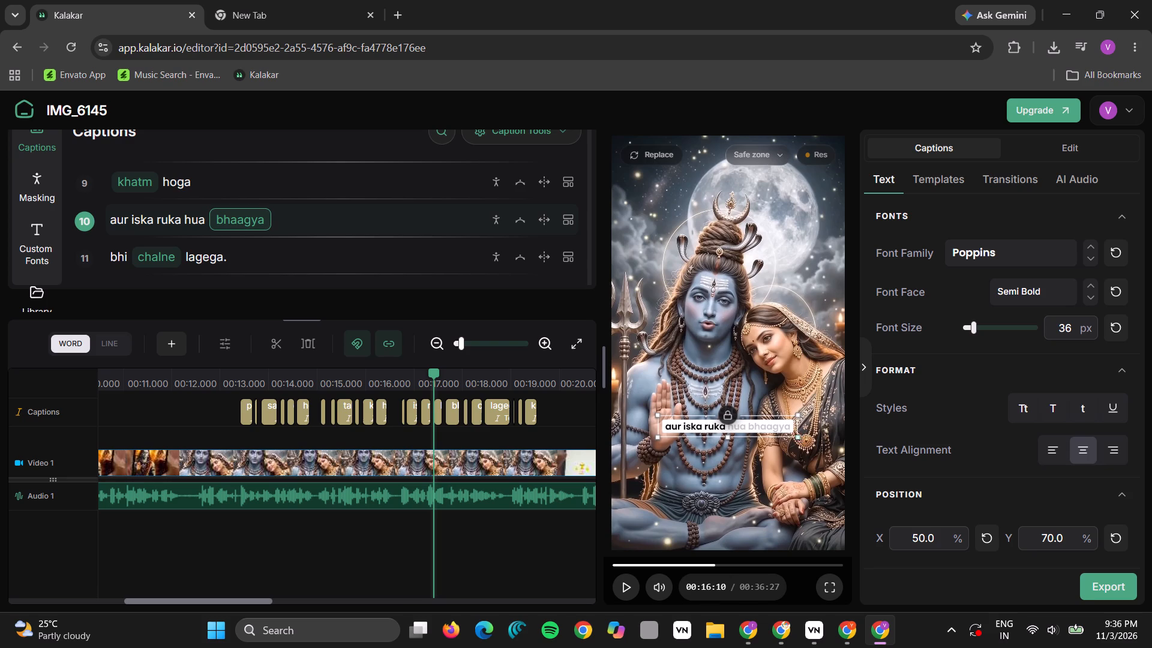
Play on to "aur photo ke saath" and delete all remaining captions from "vah bhi tere naam" to the video's end.
{"action": "key", "text": "space"}
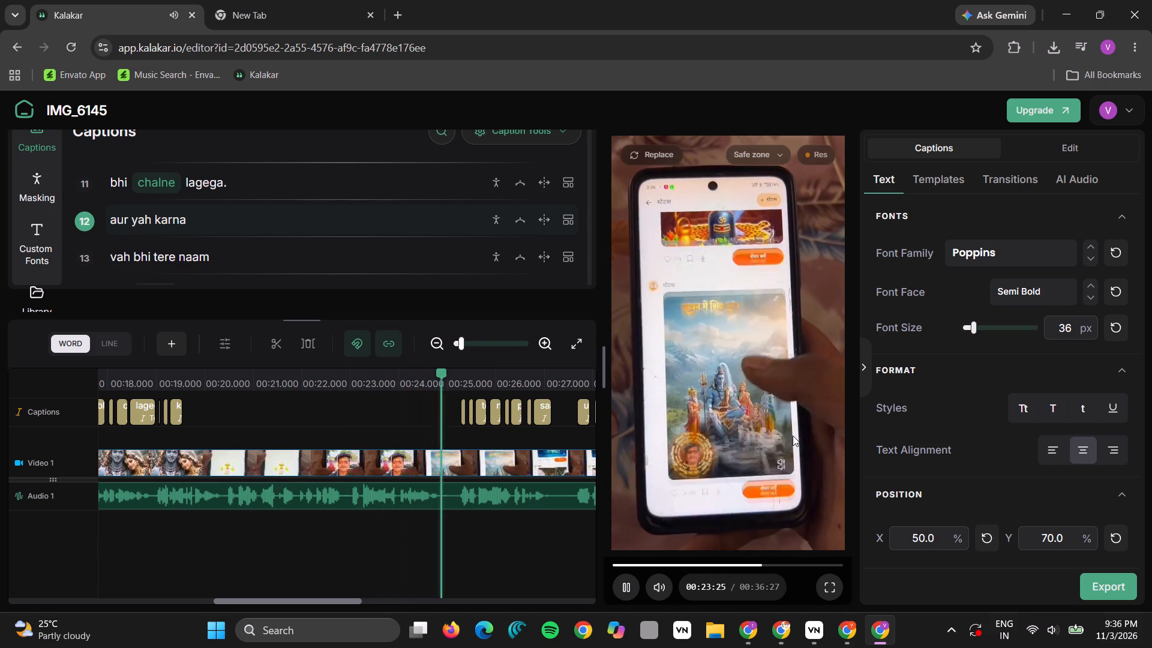
{"action": "key", "text": "space"}
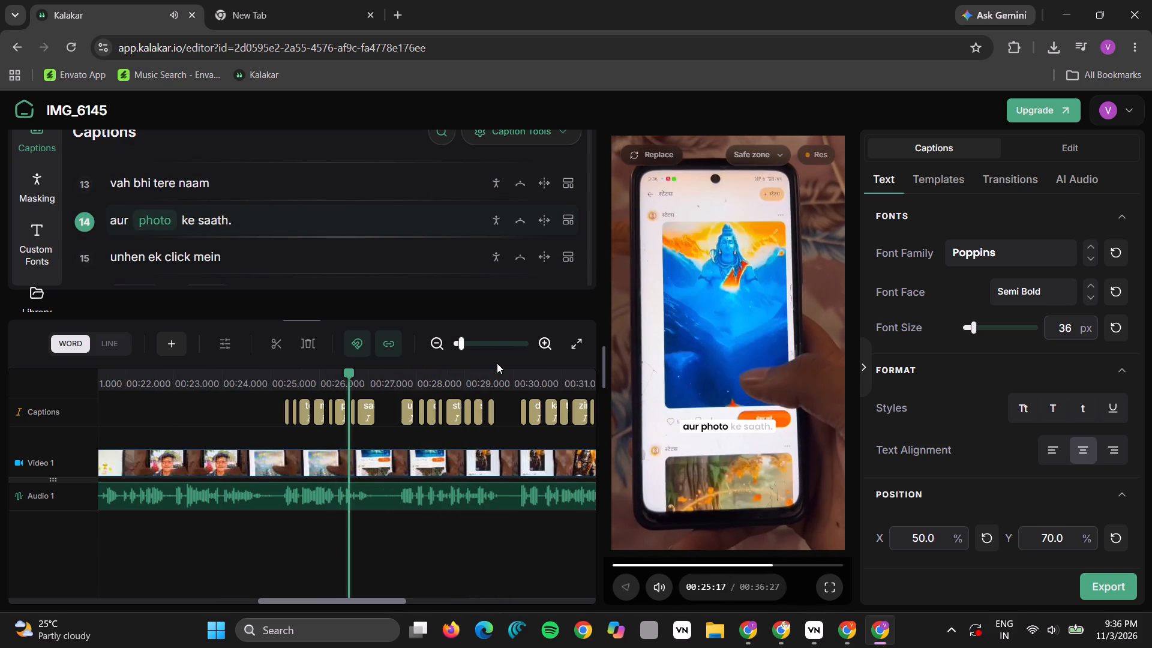
{"action": "left_click_drag", "start_coordinate": [244, 418], "coordinate": [553, 413]}
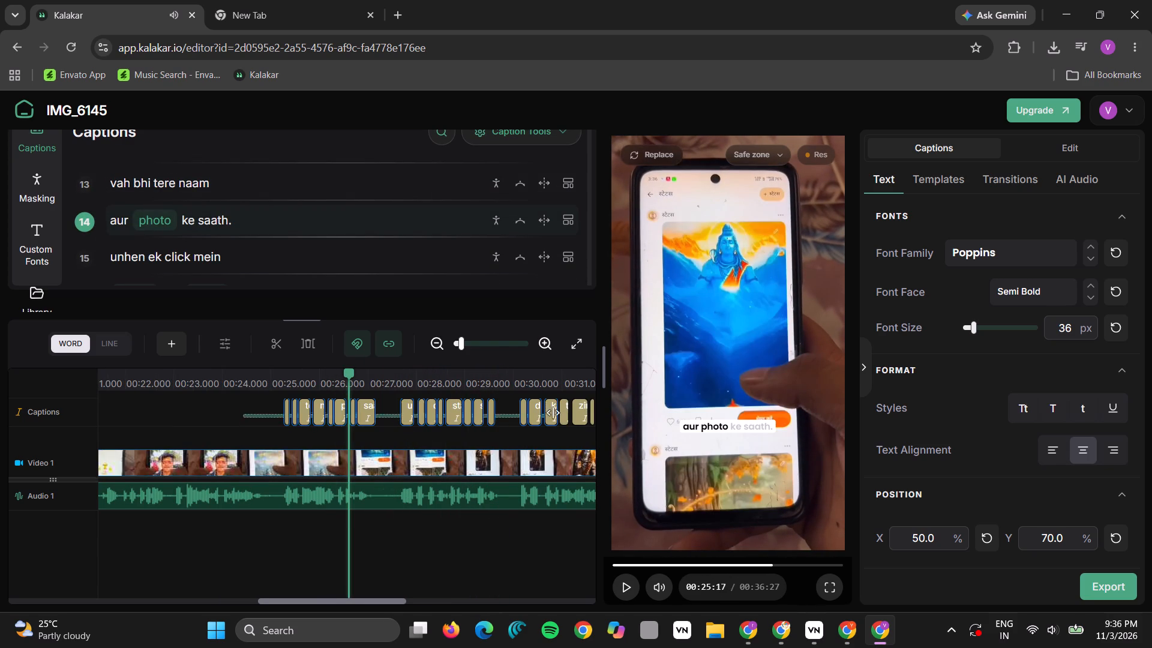
{"action": "left_click_drag", "start_coordinate": [553, 413], "coordinate": [556, 413]}
{"action": "key", "text": "Delete"}
{"action": "scroll", "coordinate": [556, 413], "scroll_direction": "left", "scroll_amount": 5}
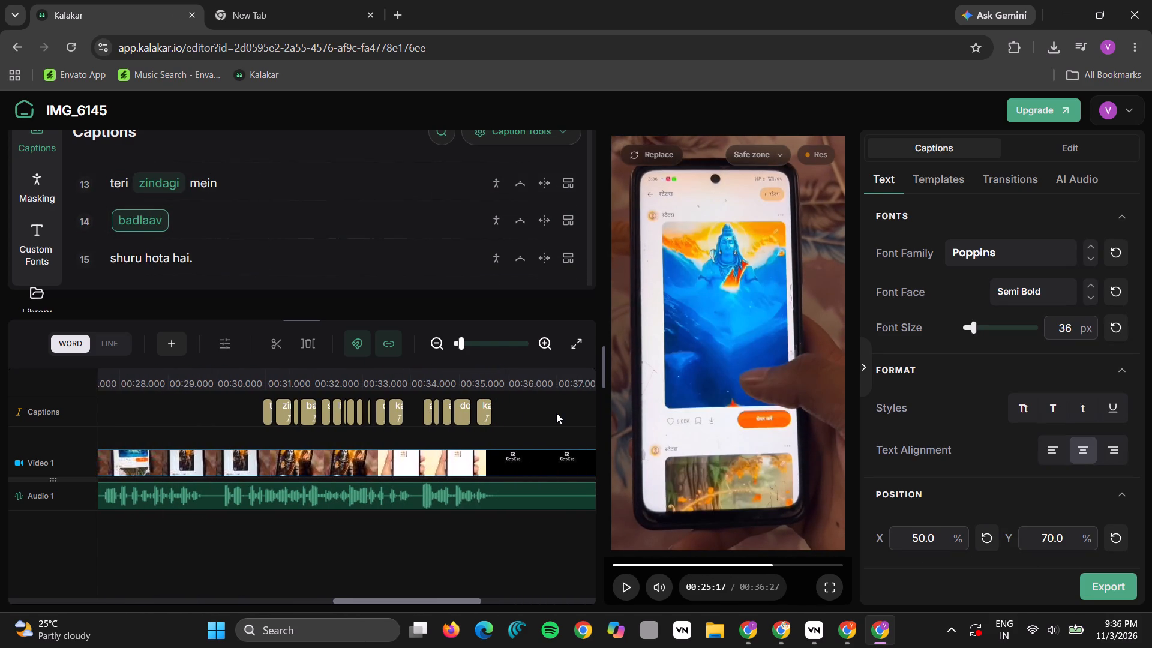
{"action": "left_click_drag", "start_coordinate": [556, 413], "coordinate": [251, 421]}
{"action": "key", "text": "Delete"}
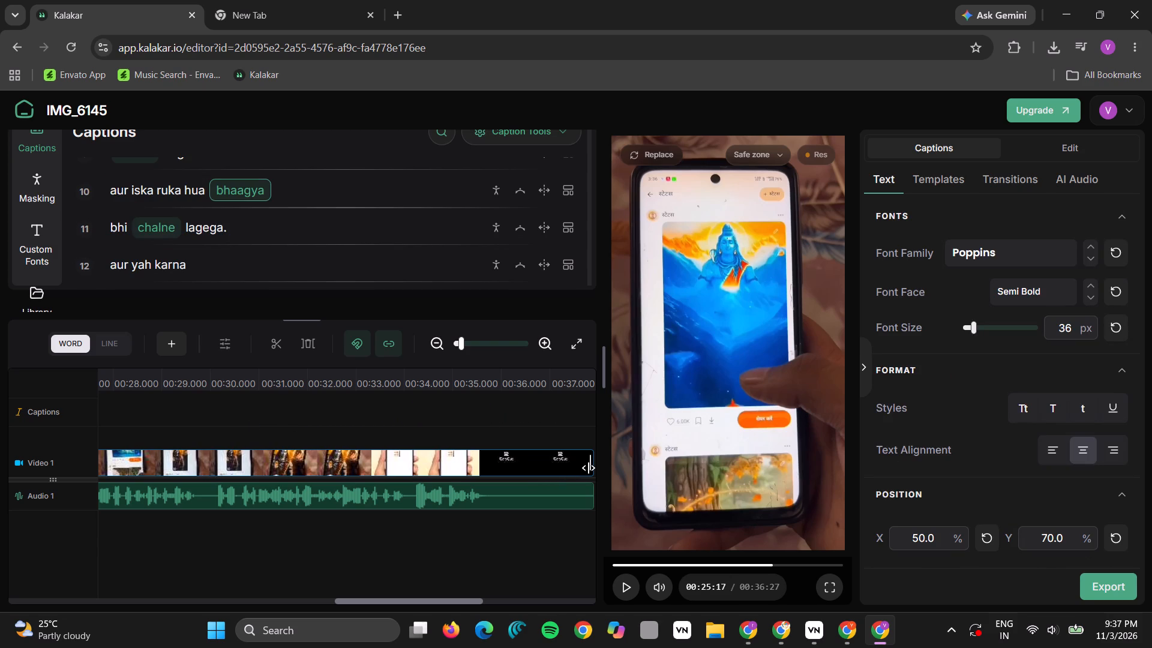
Trim the black closing screen off the video's end, shorten it to 00:34:14, and check the ending.
{"action": "left_click_drag", "start_coordinate": [589, 468], "coordinate": [482, 476]}
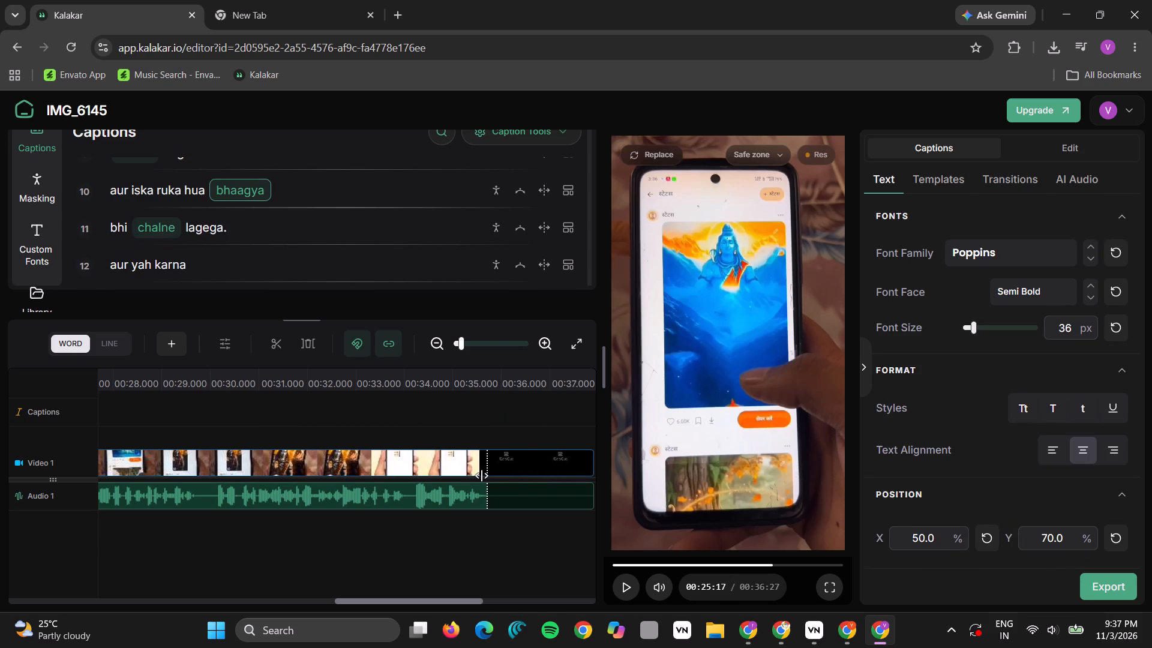
{"action": "left_click_drag", "start_coordinate": [482, 476], "coordinate": [475, 476]}
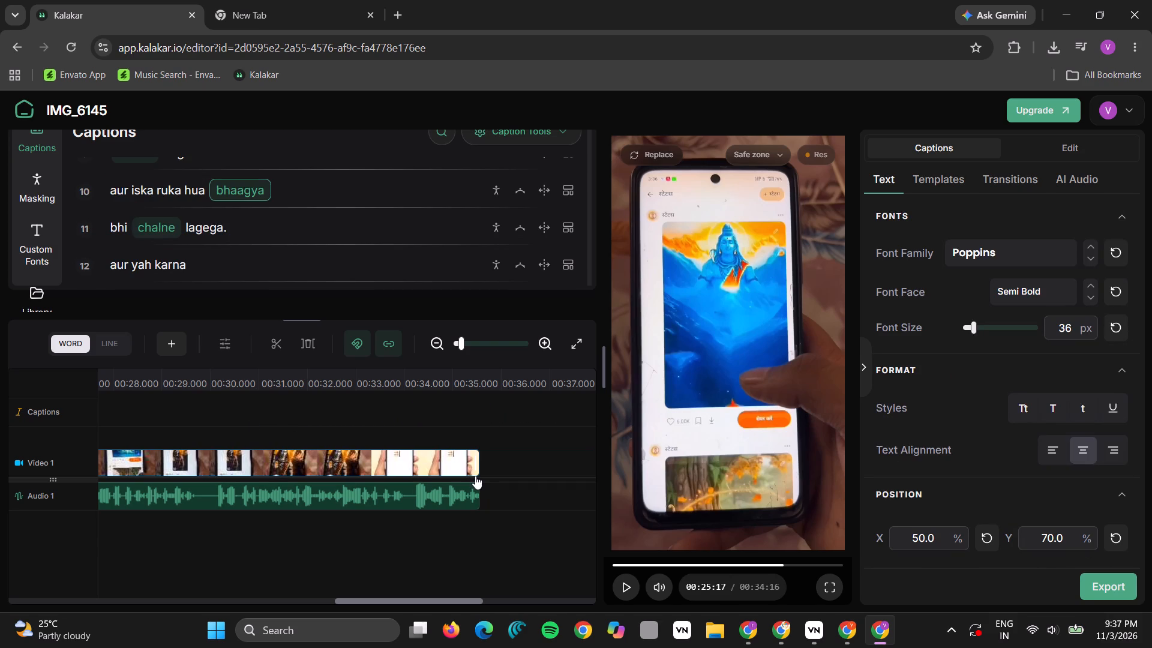
{"action": "key", "text": "space"}
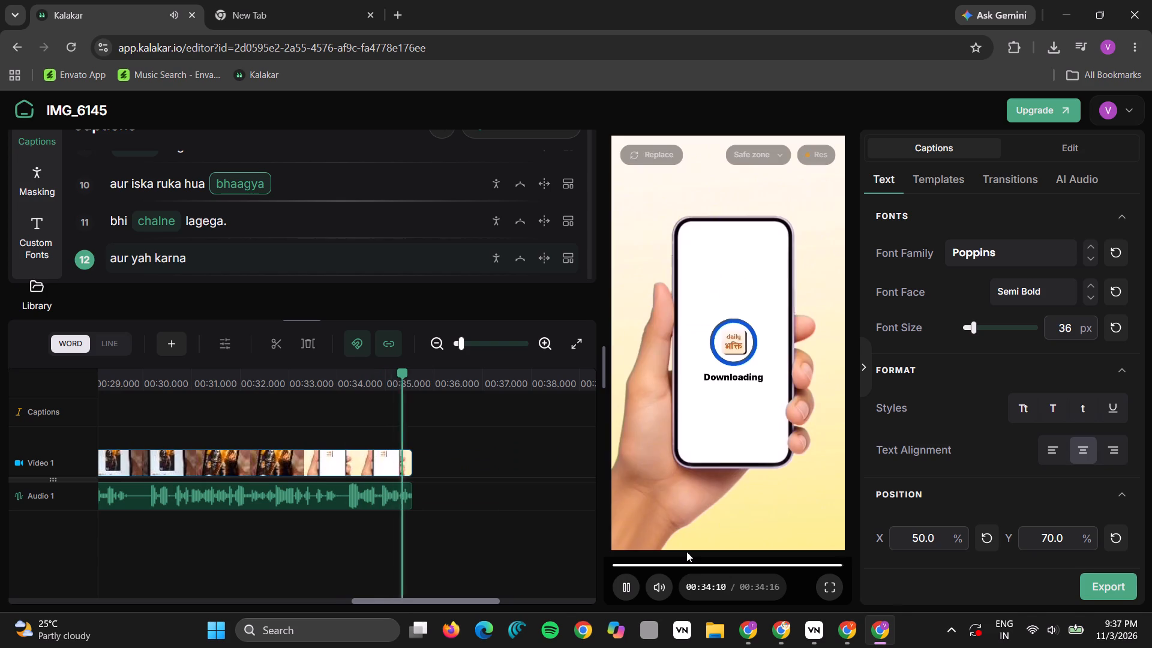
{"action": "left_click", "coordinate": [391, 468]}
{"action": "left_click", "coordinate": [410, 467]}
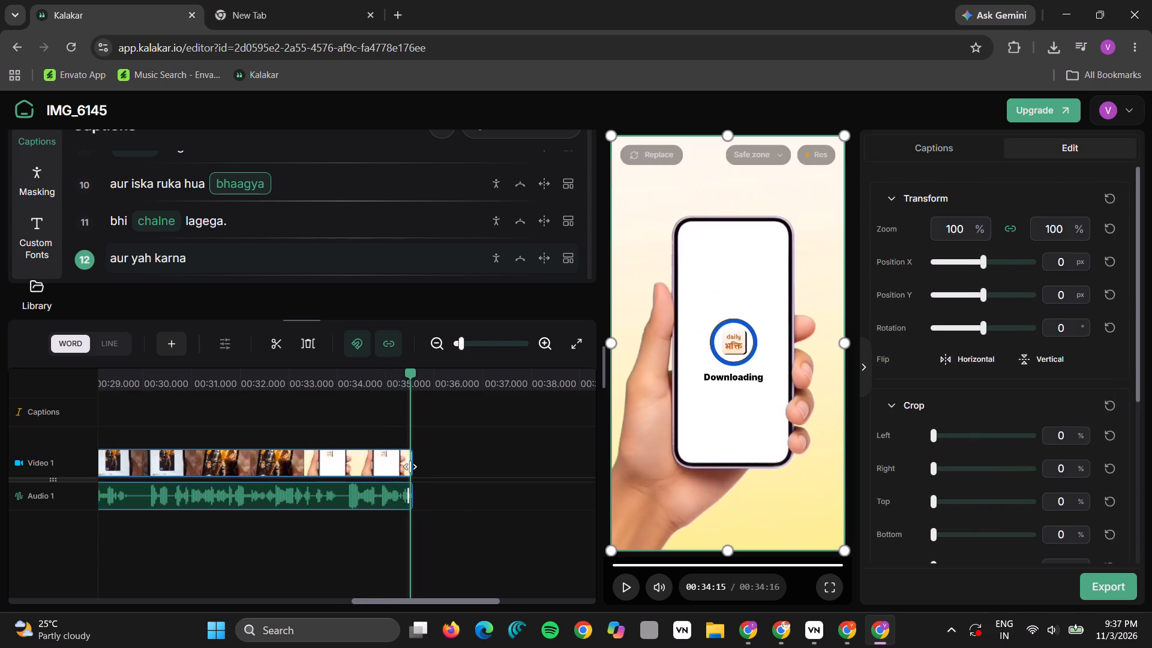
{"action": "left_click", "coordinate": [832, 561]}
{"action": "key", "text": "space"}
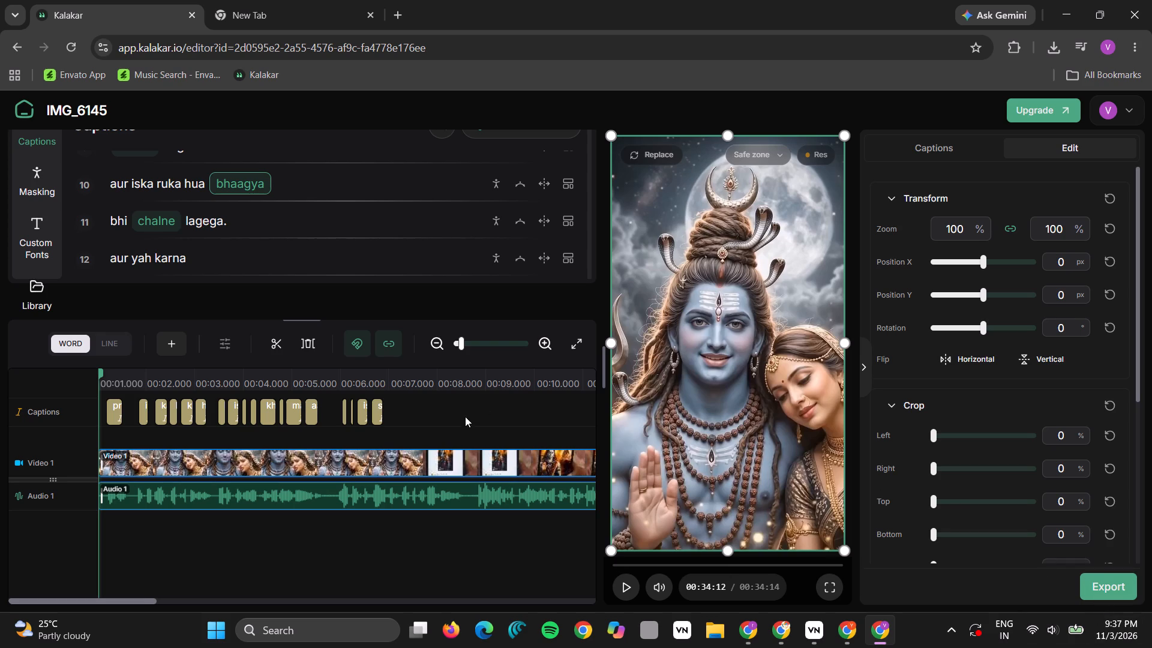
Play from the start to "kab iske ghar mein" and scale the caption text down slightly more.
{"action": "key", "text": "space"}
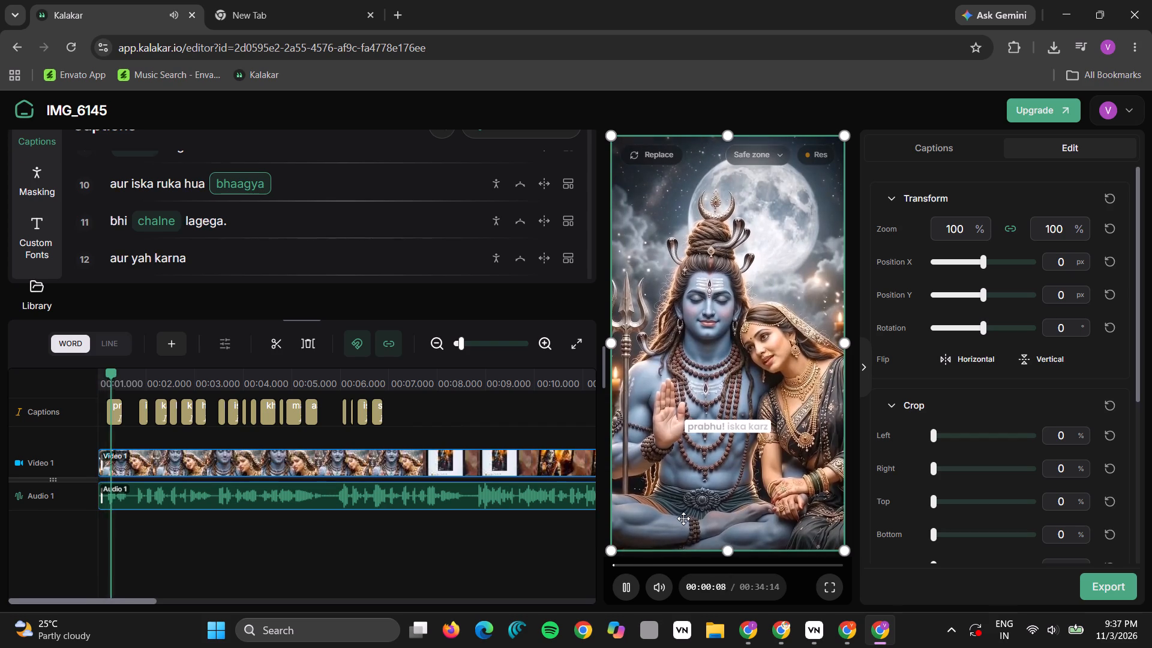
{"action": "left_click", "coordinate": [717, 431]}
{"action": "key", "text": "space"}
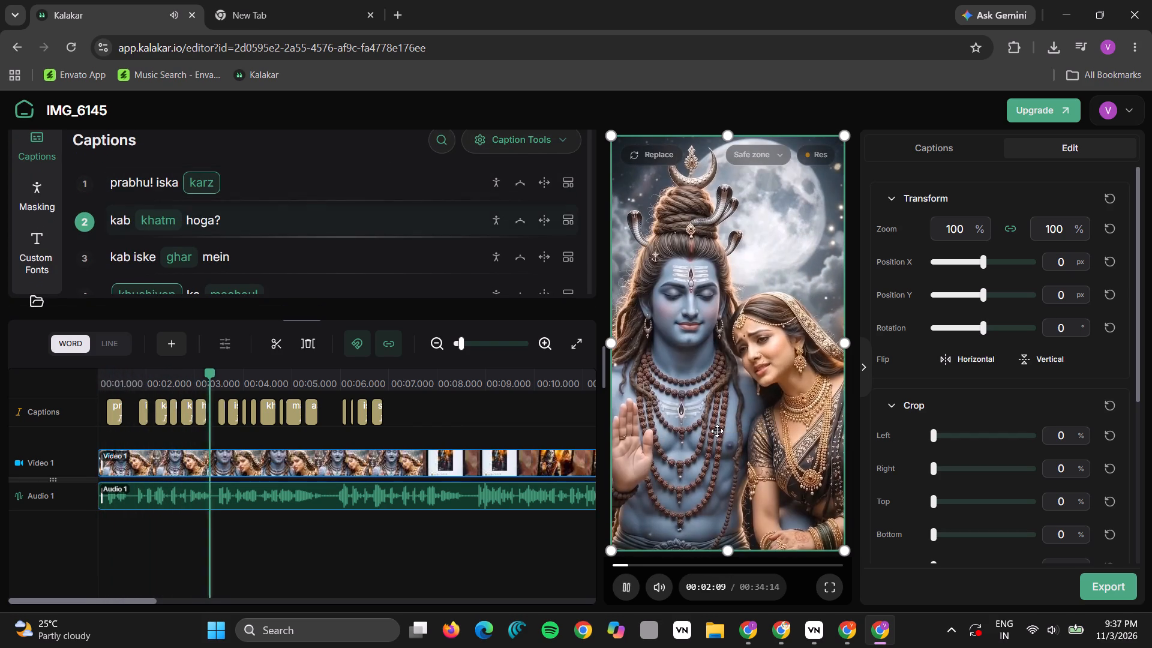
{"action": "left_click", "coordinate": [592, 539]}
{"action": "key", "text": "space"}
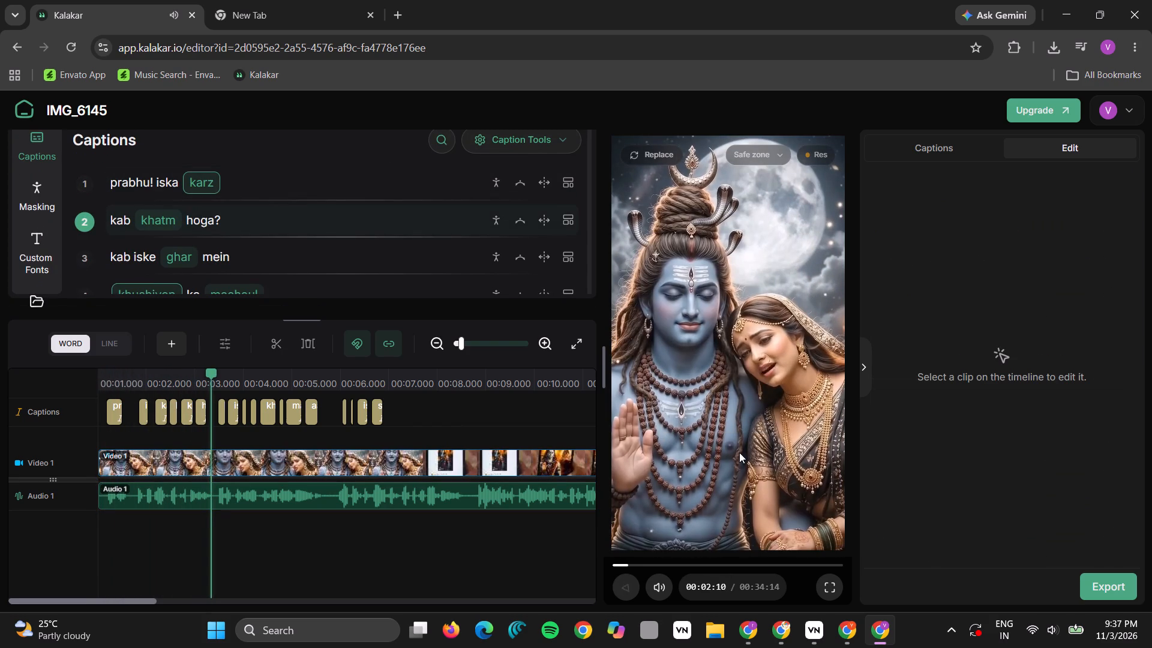
{"action": "key", "text": "space"}
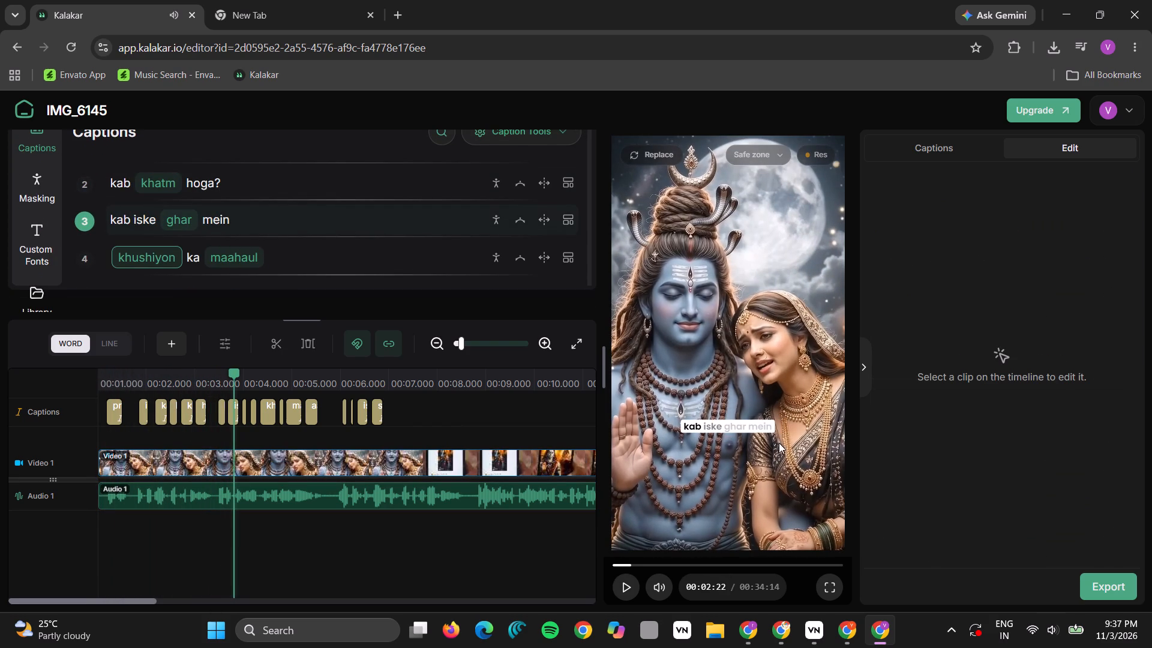
{"action": "left_click_drag", "start_coordinate": [779, 439], "coordinate": [770, 436]}
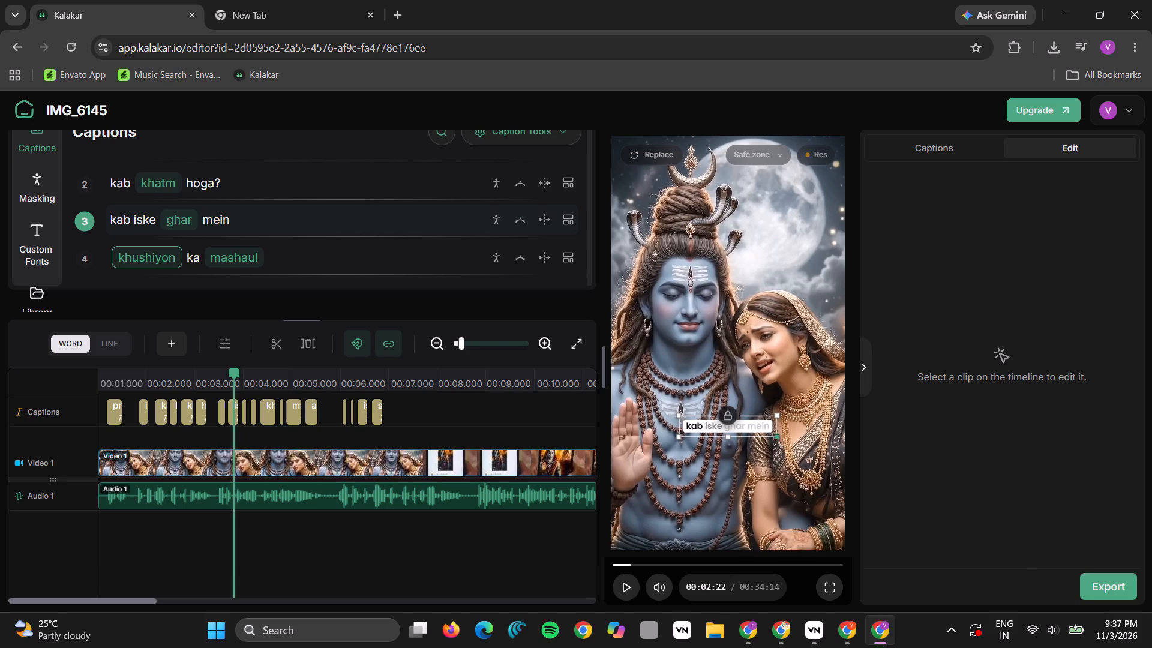
Export the captioned project as a 1080P video and start rendering.
{"action": "left_click", "coordinate": [1105, 579]}
{"action": "left_click", "coordinate": [1105, 579]}
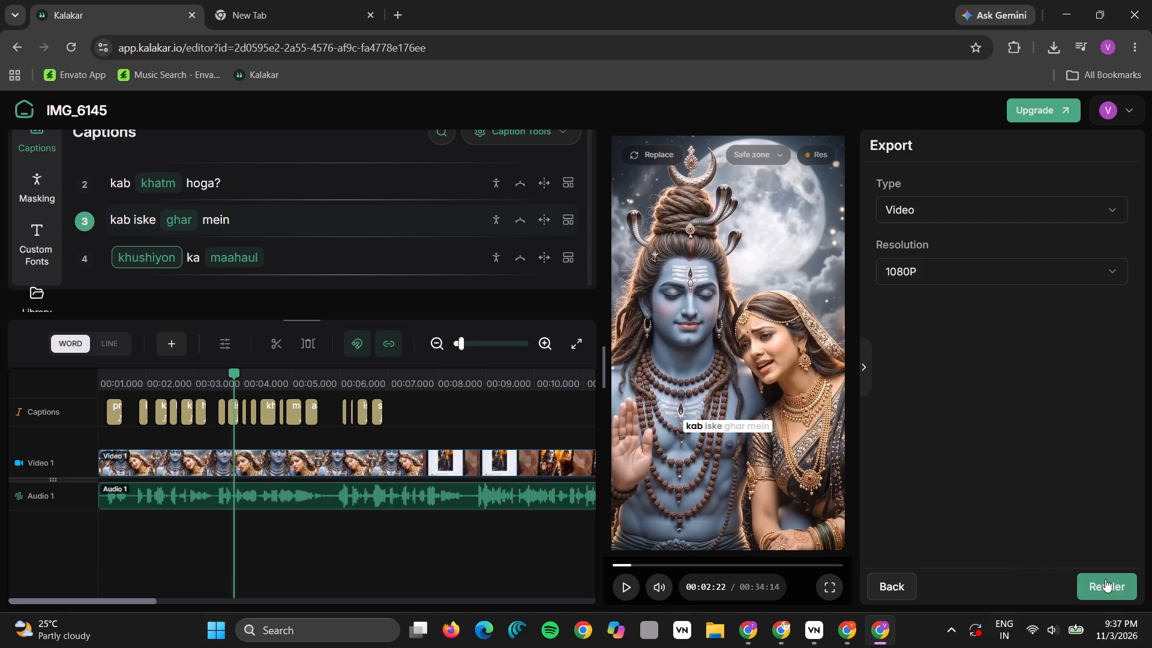
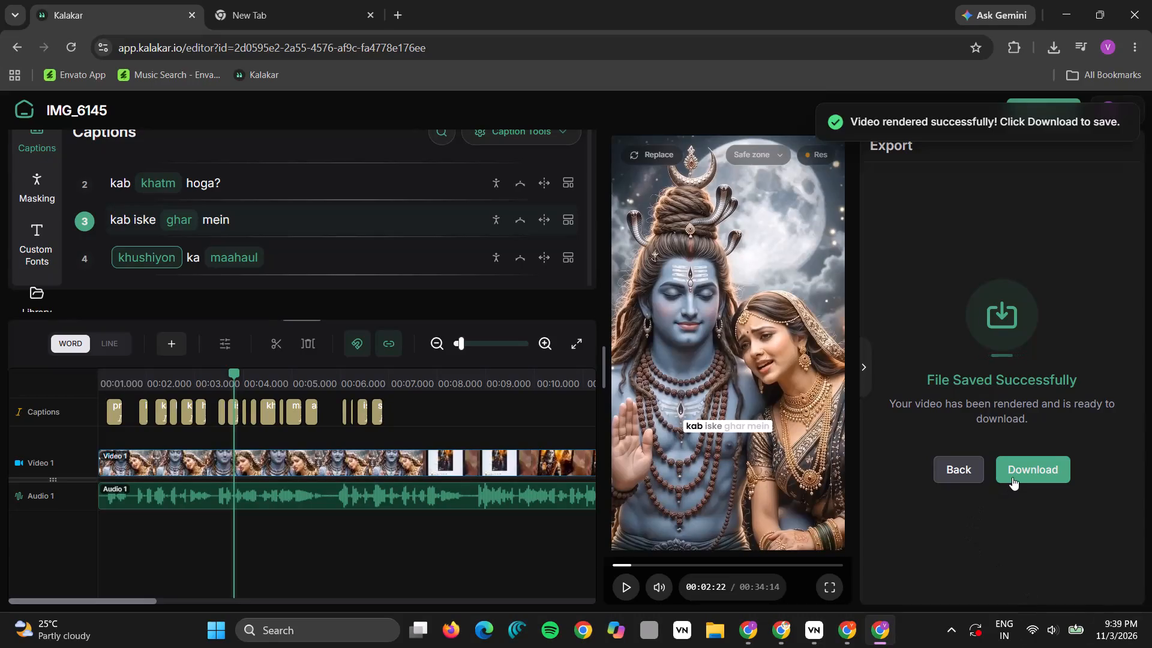
Download the rendered video into the final folder as hook3, replacing the existing file of that name.
{"action": "left_click", "coordinate": [1013, 474]}
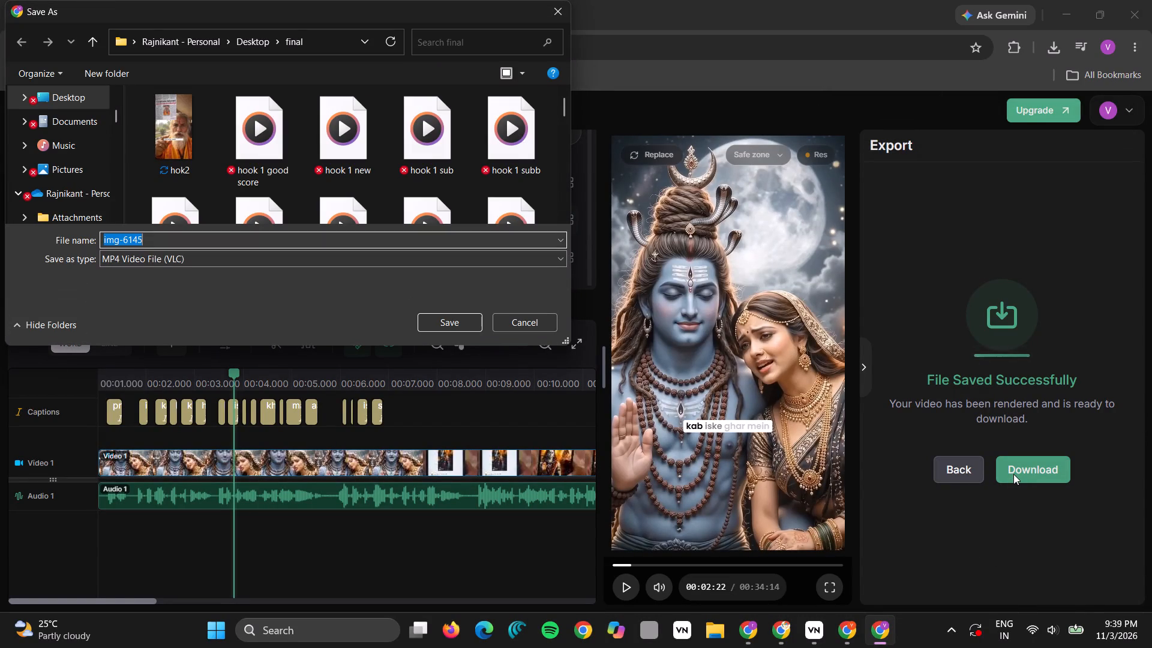
{"action": "type", "text": "hoo"}
{"action": "key", "text": "k"}
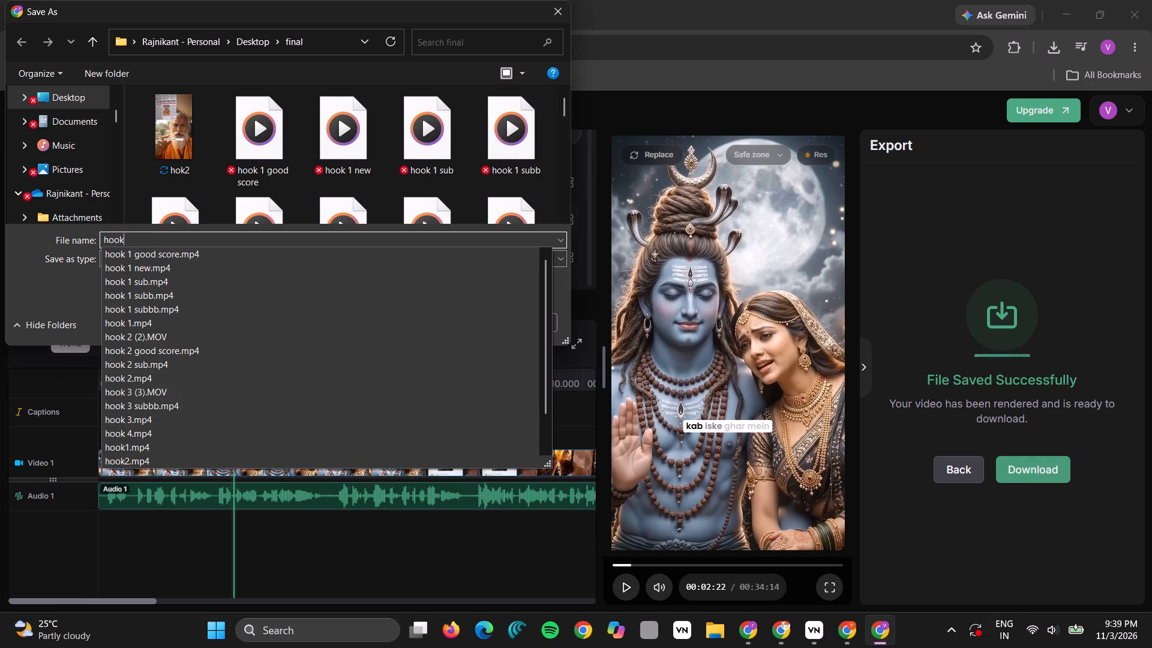
{"action": "key", "text": "3"}
{"action": "key", "text": "Return"}
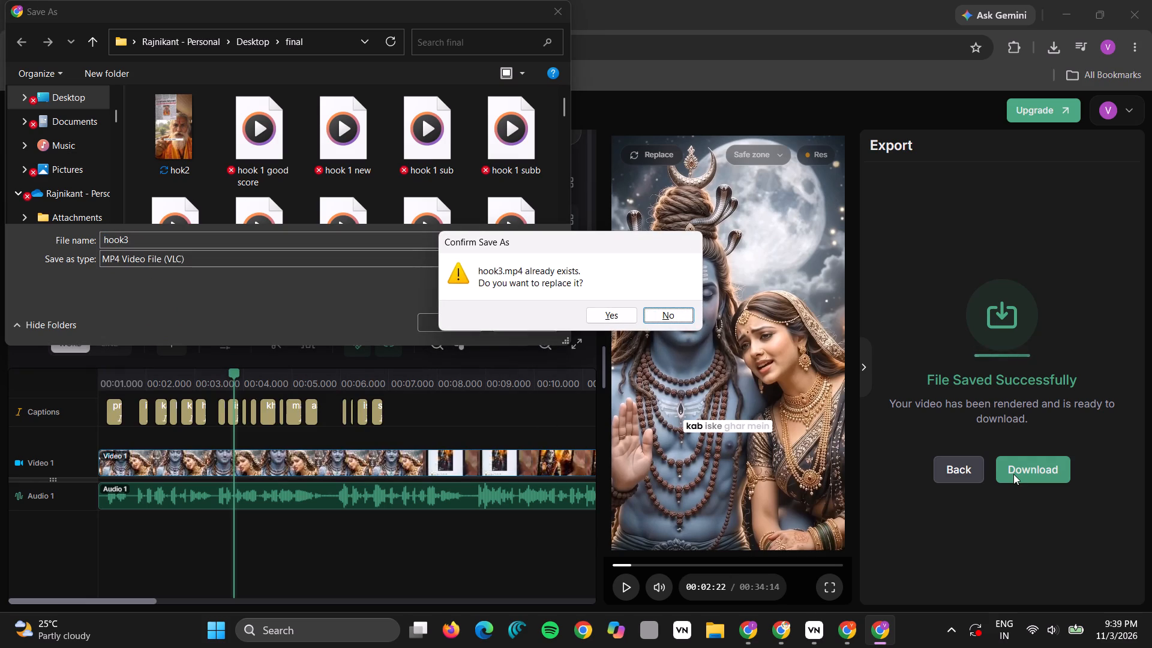
{"action": "key", "text": "Left"}
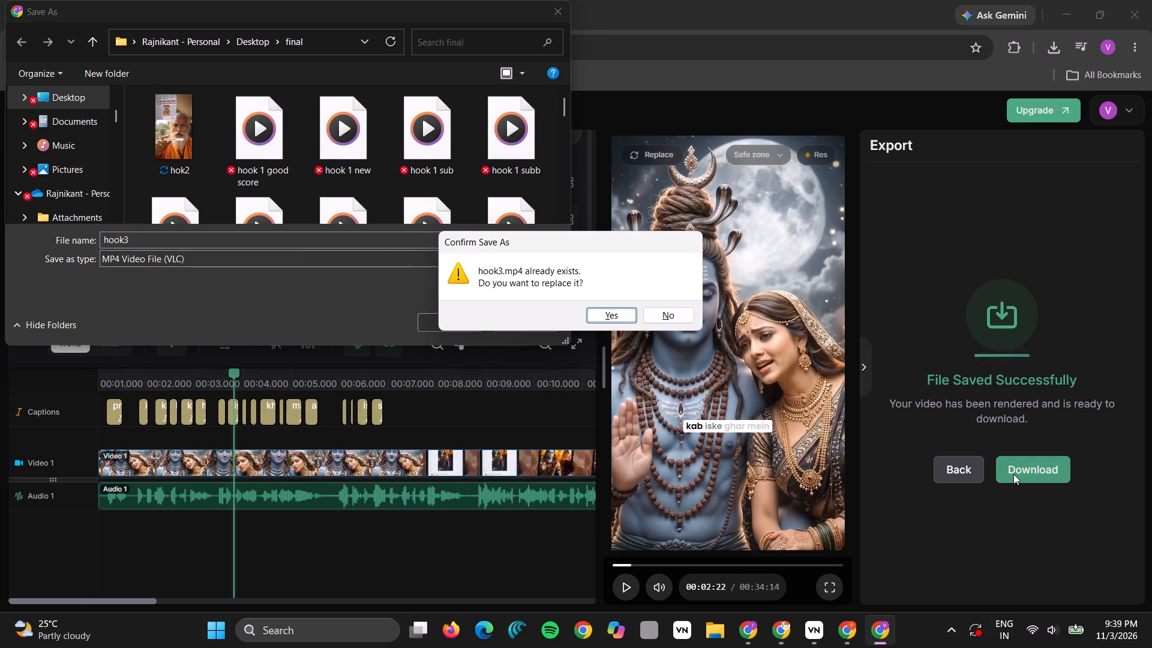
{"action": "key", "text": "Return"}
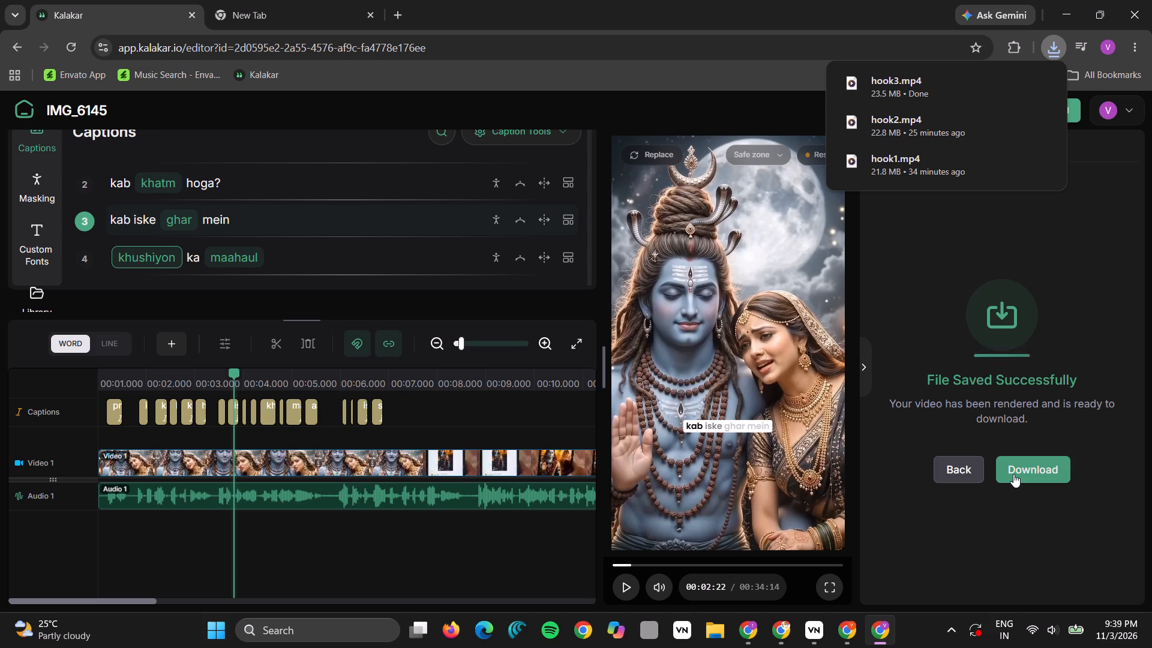
Upload the downloaded hook3.mp4 to the 3 nov 3 folder in Google Drive.
{"action": "left_click_drag", "start_coordinate": [919, 97], "coordinate": [841, 632]}
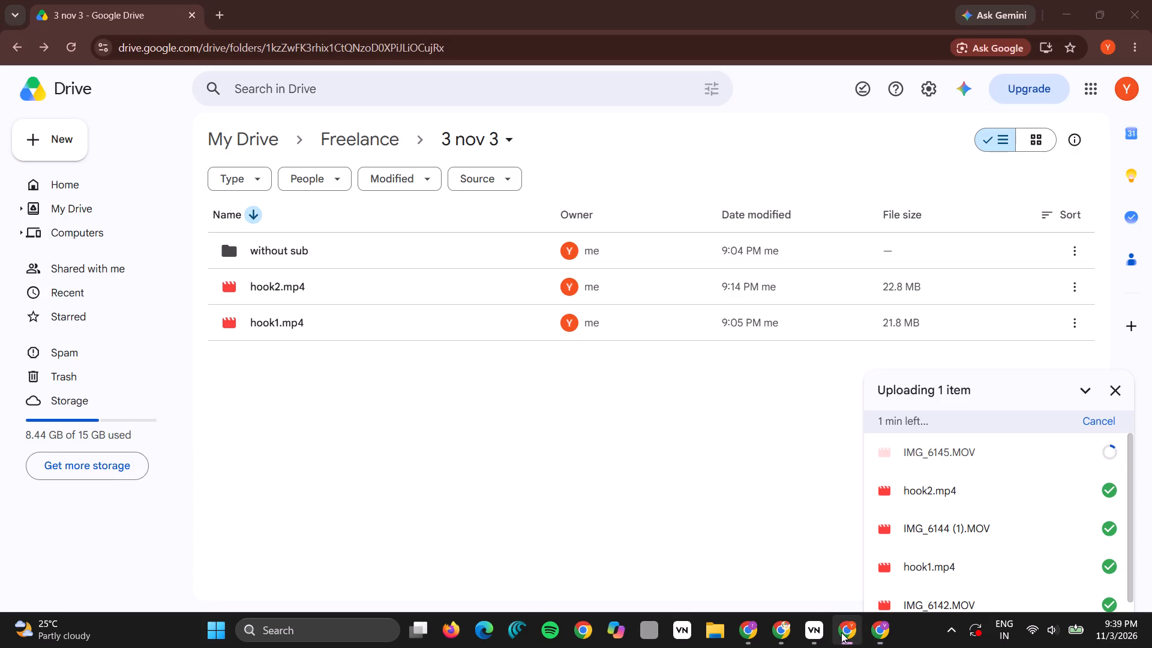
{"action": "left_click_drag", "start_coordinate": [841, 632], "coordinate": [677, 454]}
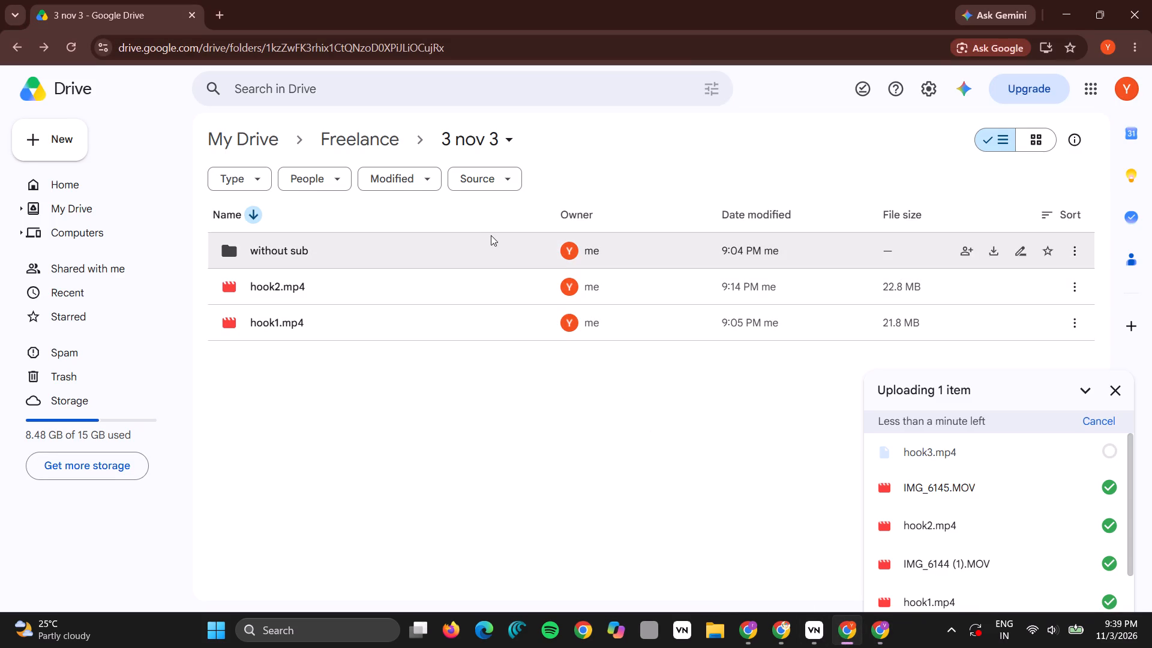
Rename IMG_6145.MOV in the without sub folder as hook3.MOV, and go back to the 3 nov 3 folder.
{"action": "double_click", "coordinate": [484, 240]}
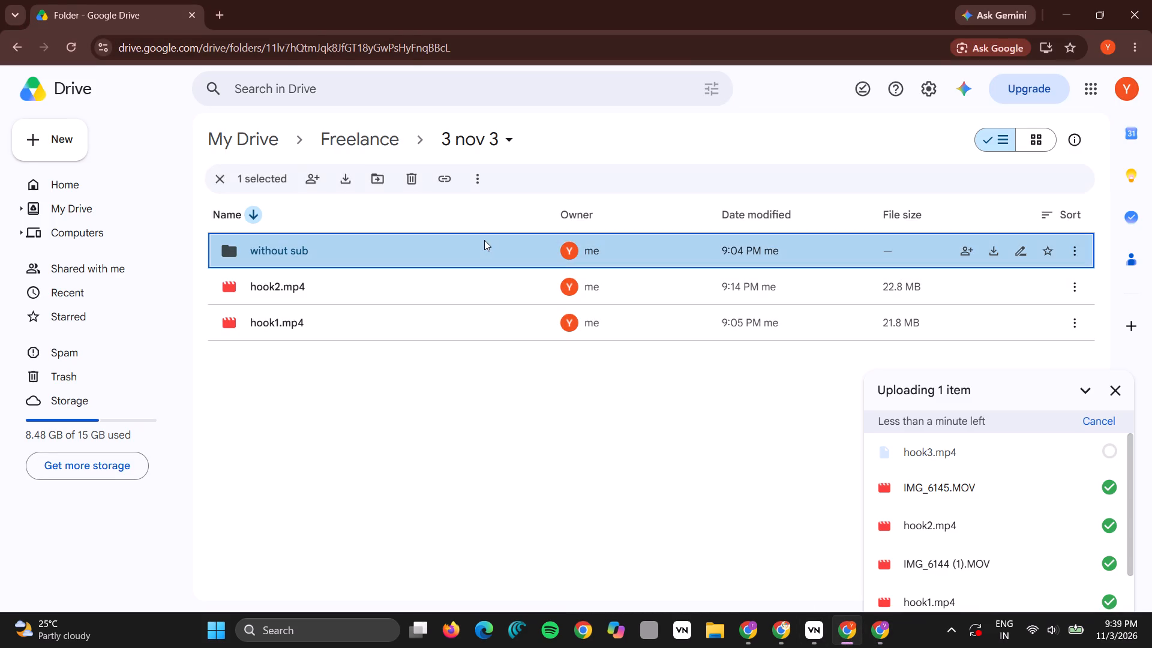
{"action": "right_click", "coordinate": [392, 253]}
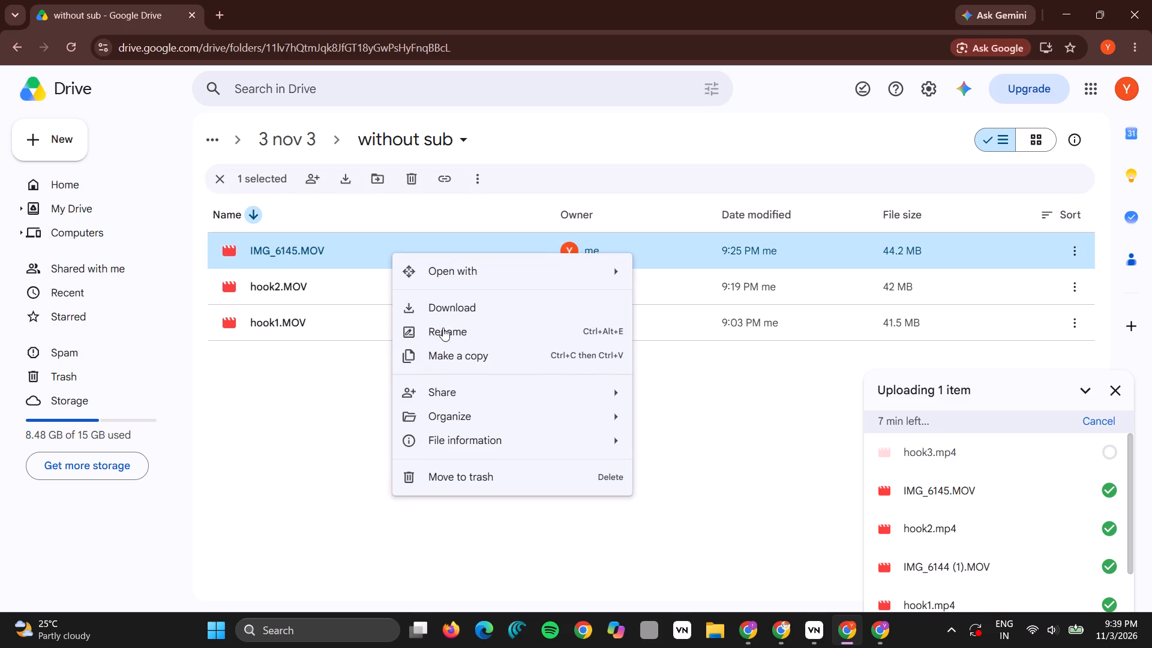
{"action": "left_click", "coordinate": [474, 334]}
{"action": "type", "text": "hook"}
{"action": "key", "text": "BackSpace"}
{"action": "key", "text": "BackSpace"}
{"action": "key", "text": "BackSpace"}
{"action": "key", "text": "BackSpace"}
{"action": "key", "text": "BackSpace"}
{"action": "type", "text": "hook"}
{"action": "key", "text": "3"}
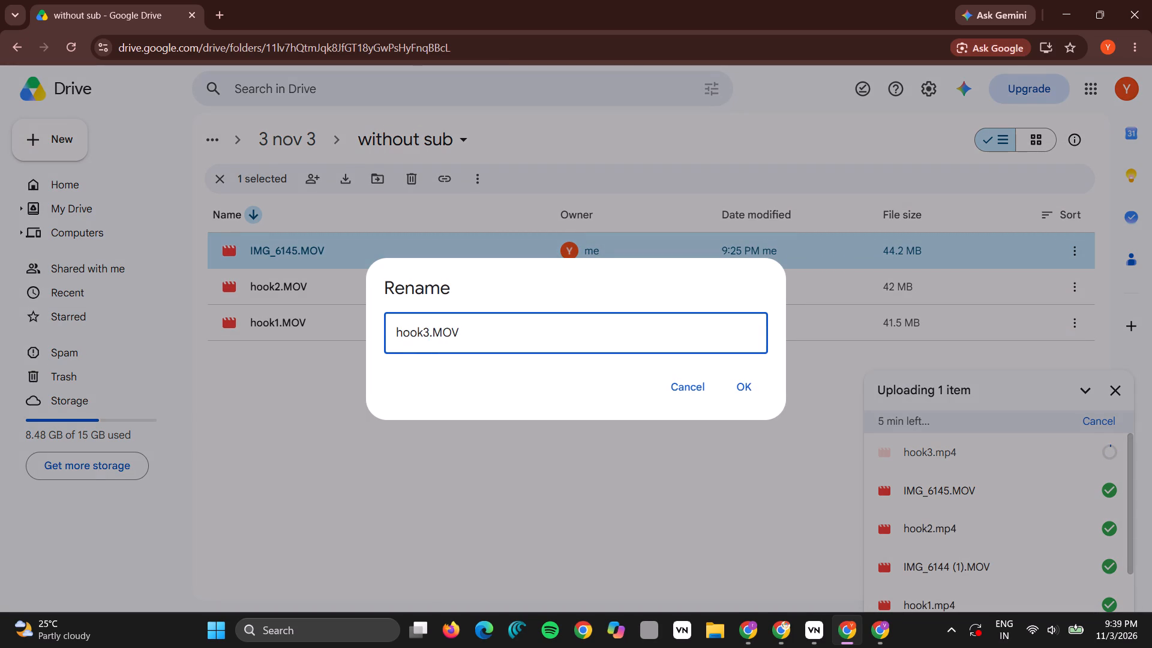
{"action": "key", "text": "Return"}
{"action": "left_click", "coordinate": [6, 53]}
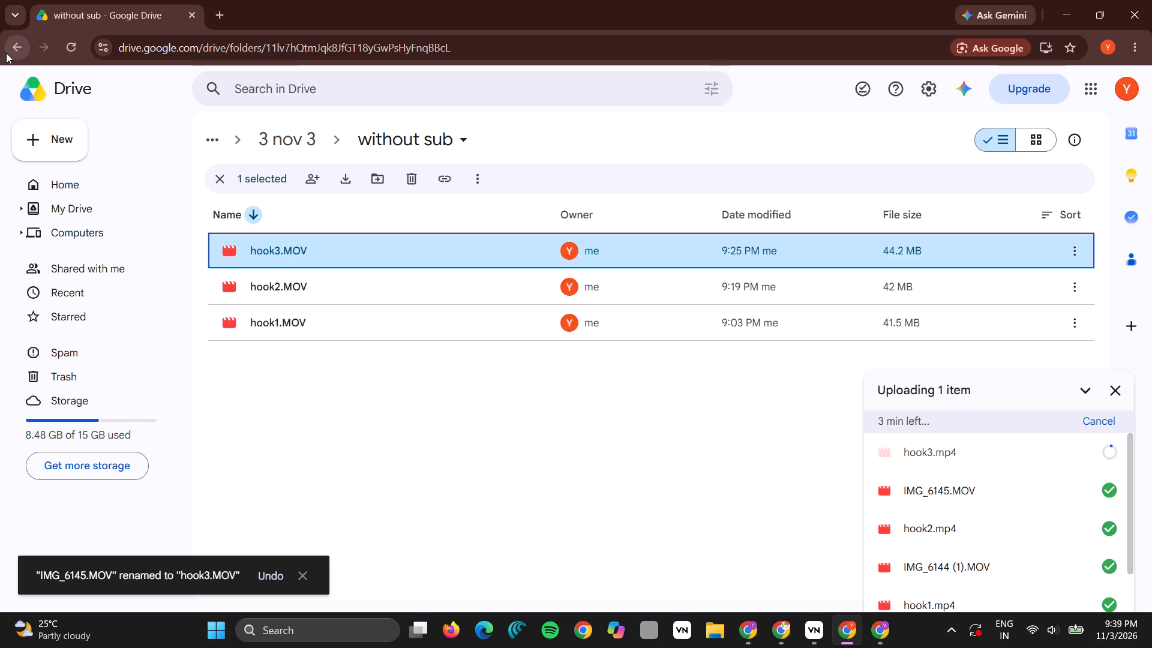